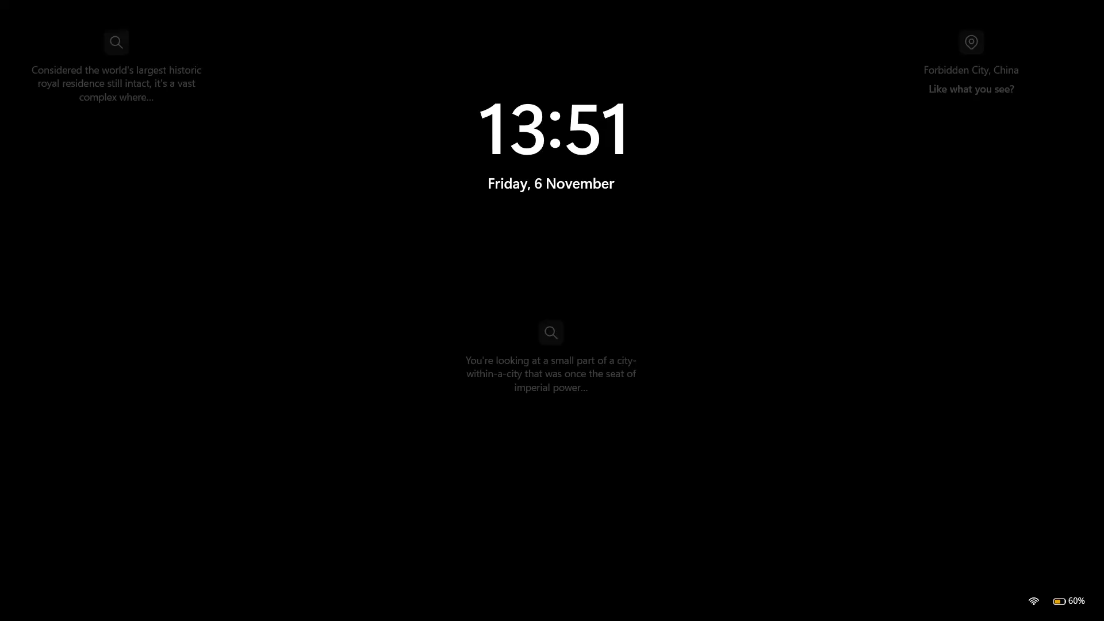
# Dismiss the lock screen and launch the Kuro application from the desktop.
pyautogui.press('Return')
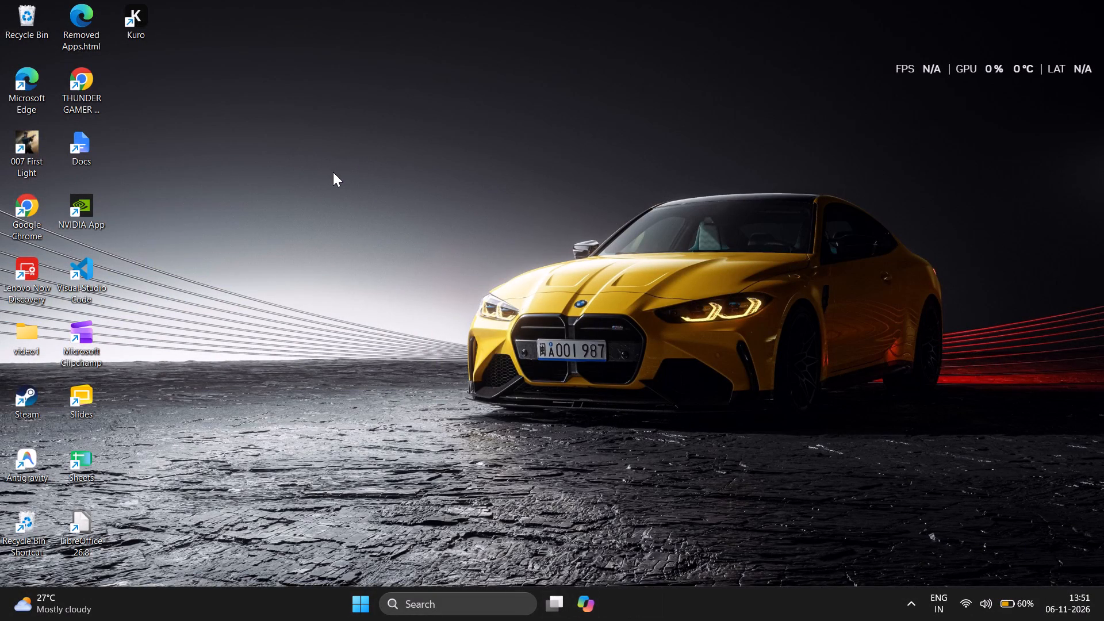
pyautogui.doubleClick(136, 25)
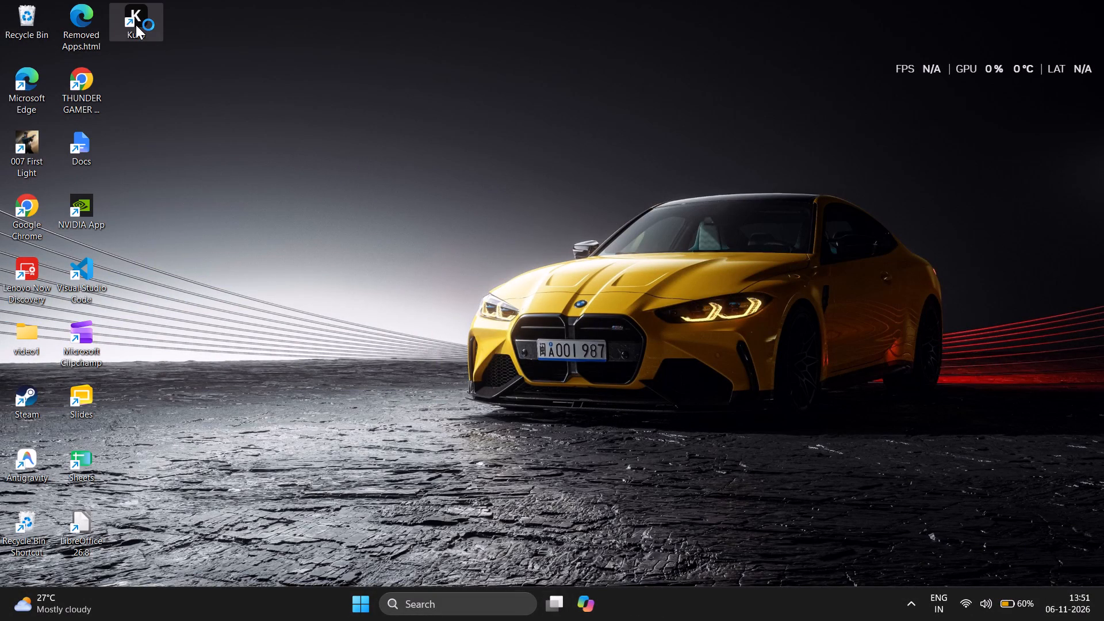
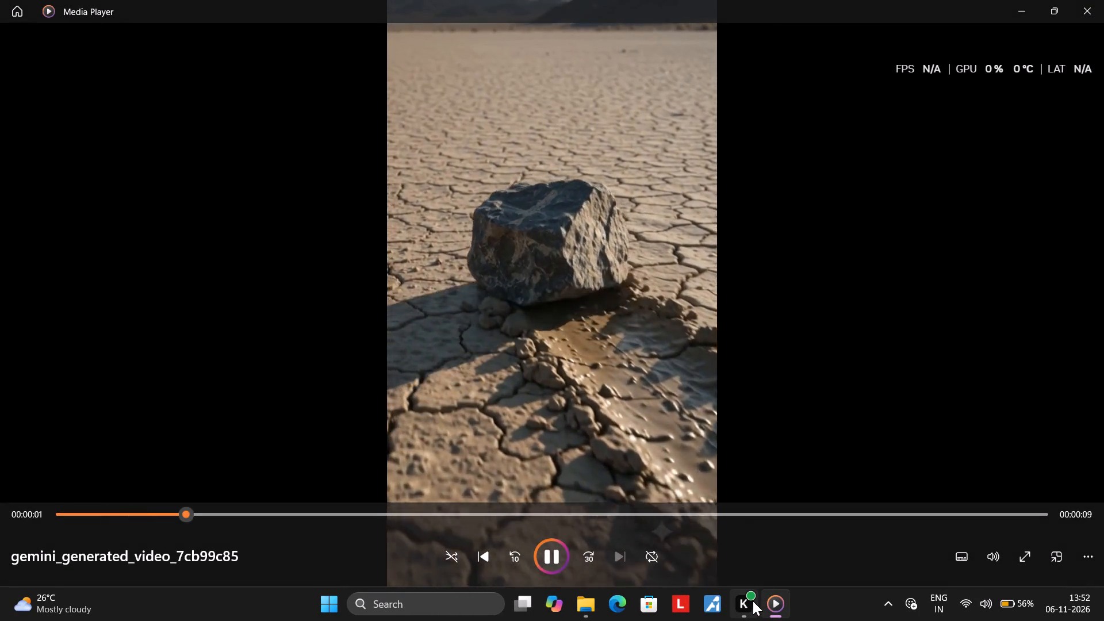
# Close the running Kuro application.
pyautogui.click(753, 601)
pyautogui.click(789, 472)
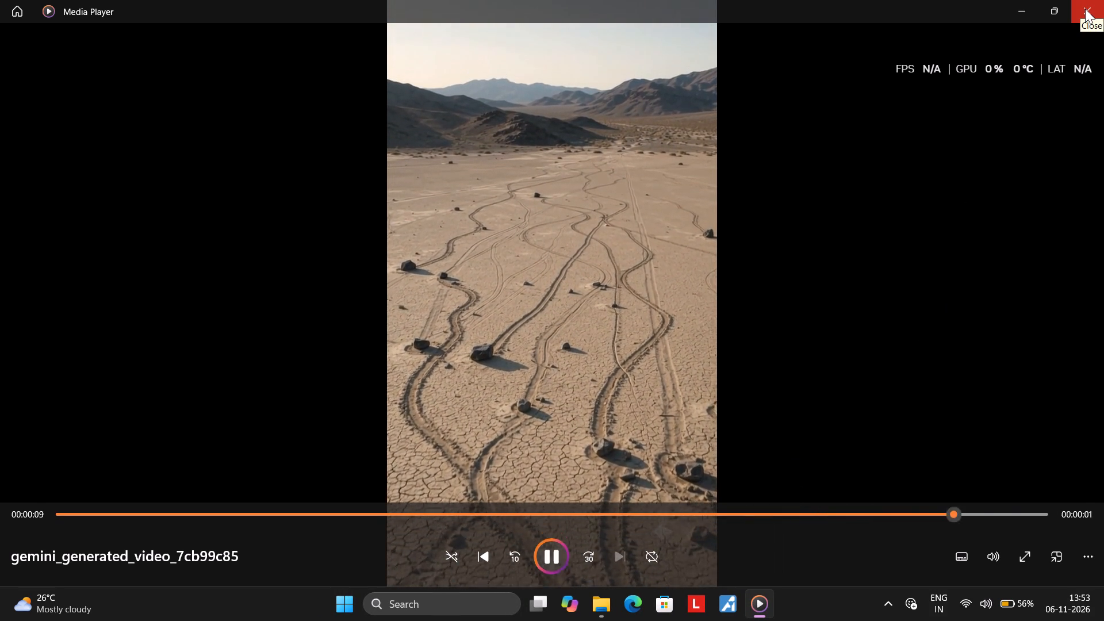
# Close the playing video and rename gemini_generated_video_7cb99c85.mp4 in the Mobile Devices folder as c2.mp4.
pyautogui.click(1085, 9)
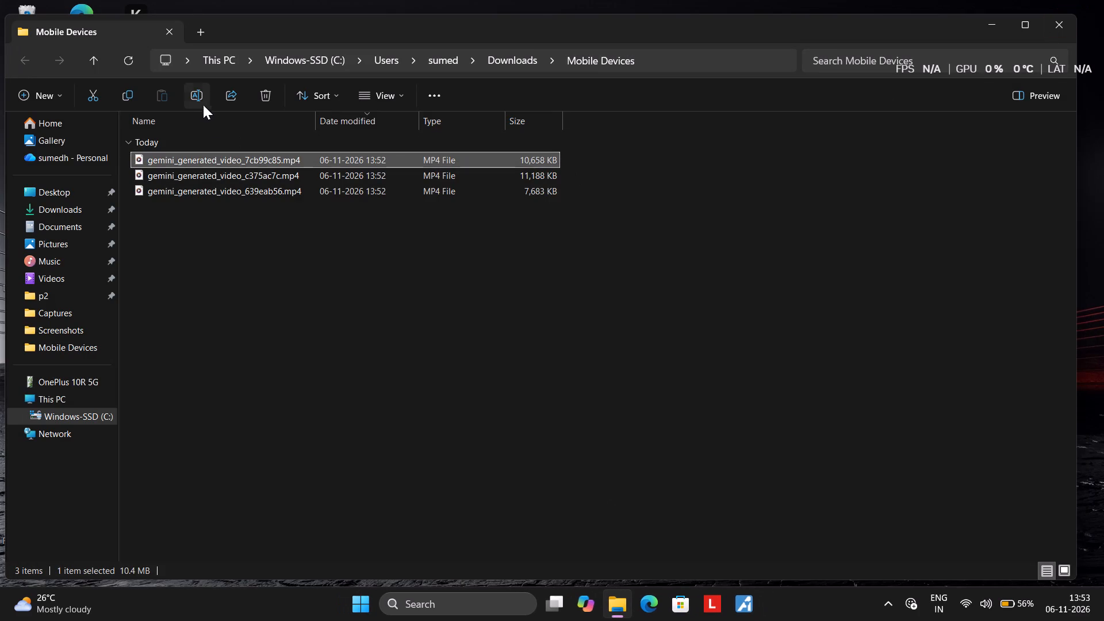
pyautogui.click(197, 101)
pyautogui.press('BackSpace')
pyautogui.press('c')
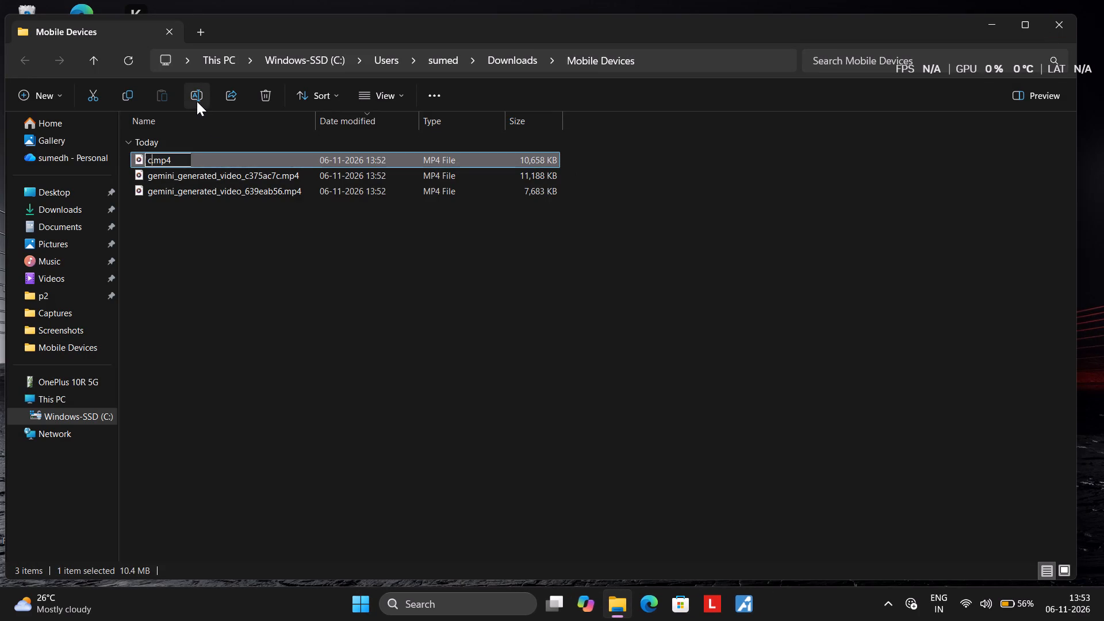
pyautogui.press('2')
pyautogui.press('Return')
# Play gemini_generated_video_c375ac7c.mp4 to review its footage and close the player.
pyautogui.doubleClick(200, 172)
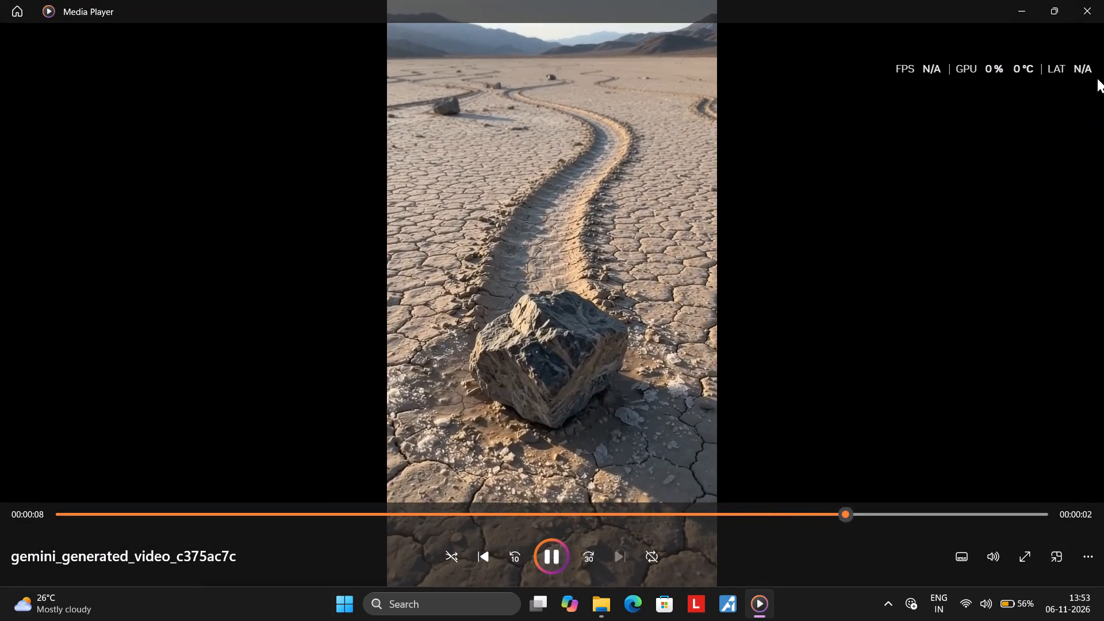
pyautogui.click(1094, 6)
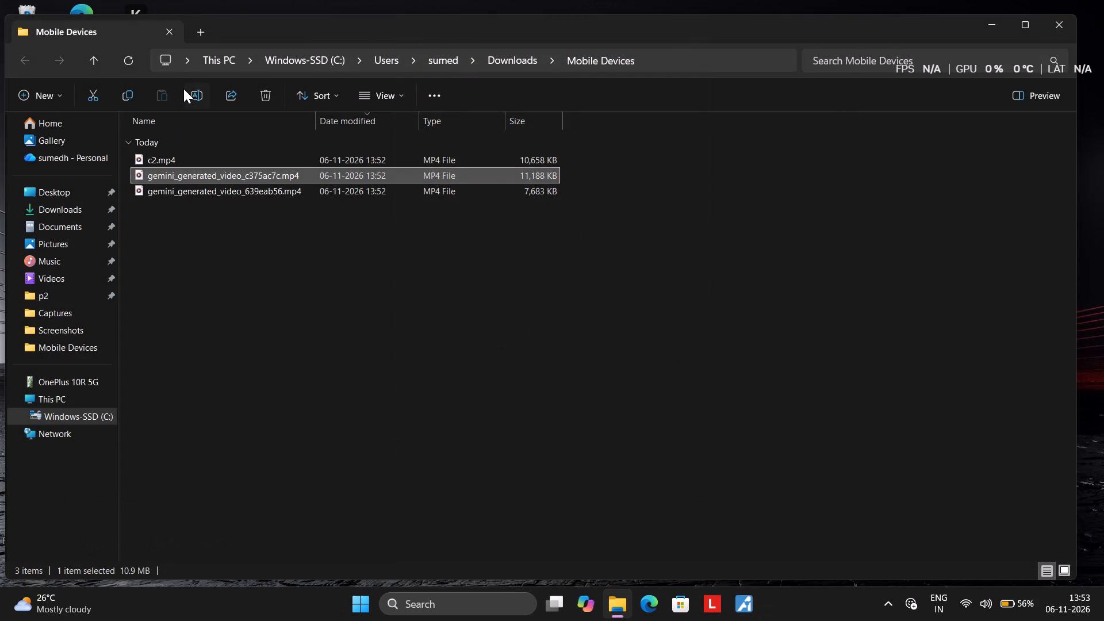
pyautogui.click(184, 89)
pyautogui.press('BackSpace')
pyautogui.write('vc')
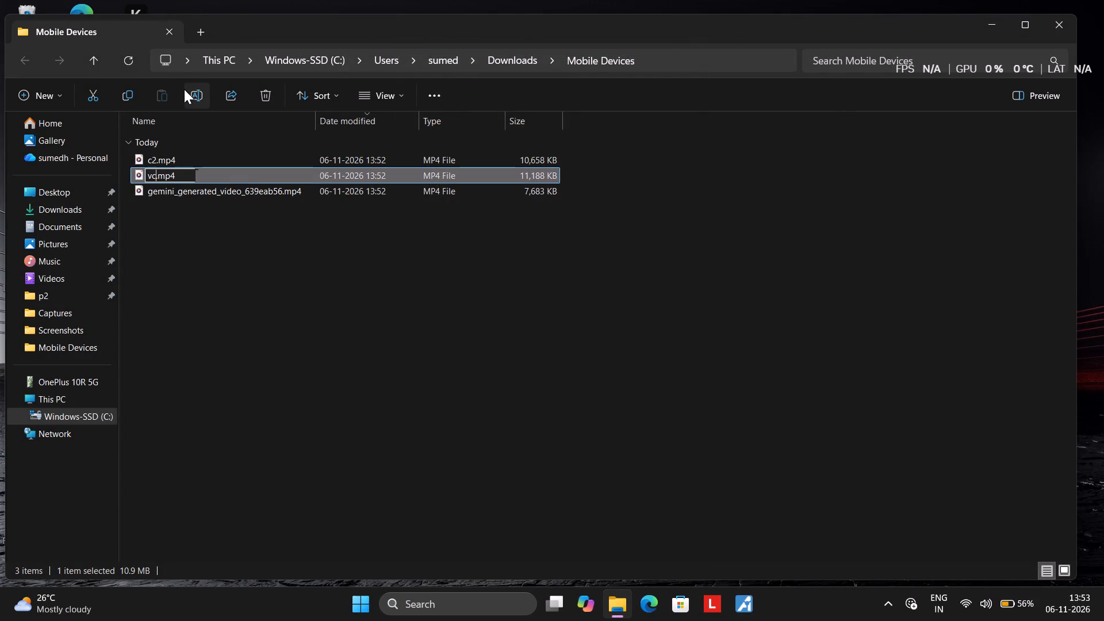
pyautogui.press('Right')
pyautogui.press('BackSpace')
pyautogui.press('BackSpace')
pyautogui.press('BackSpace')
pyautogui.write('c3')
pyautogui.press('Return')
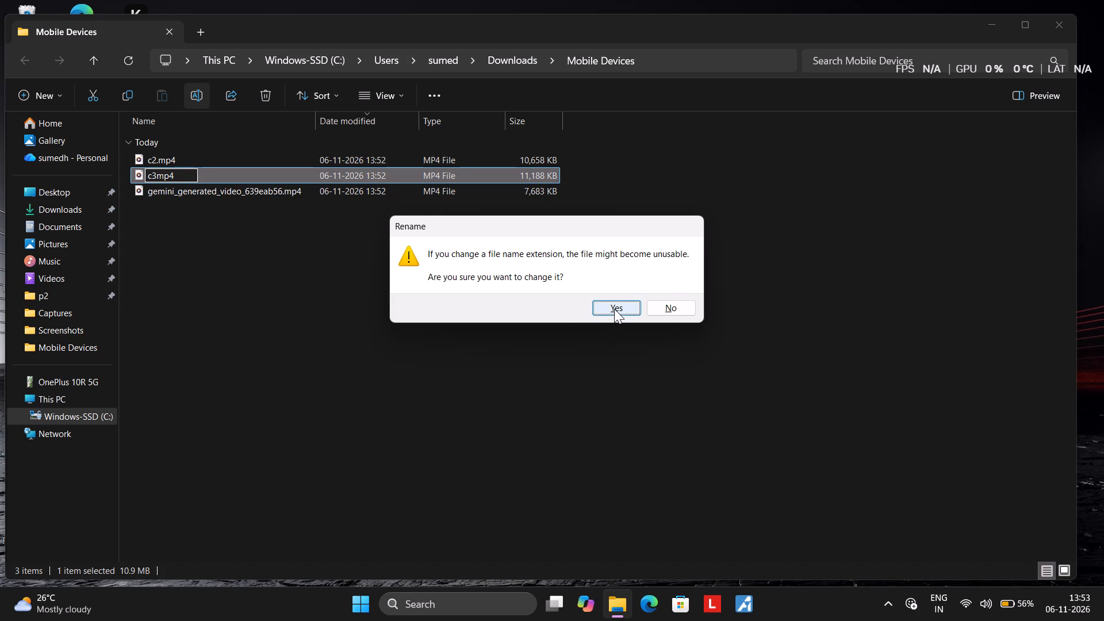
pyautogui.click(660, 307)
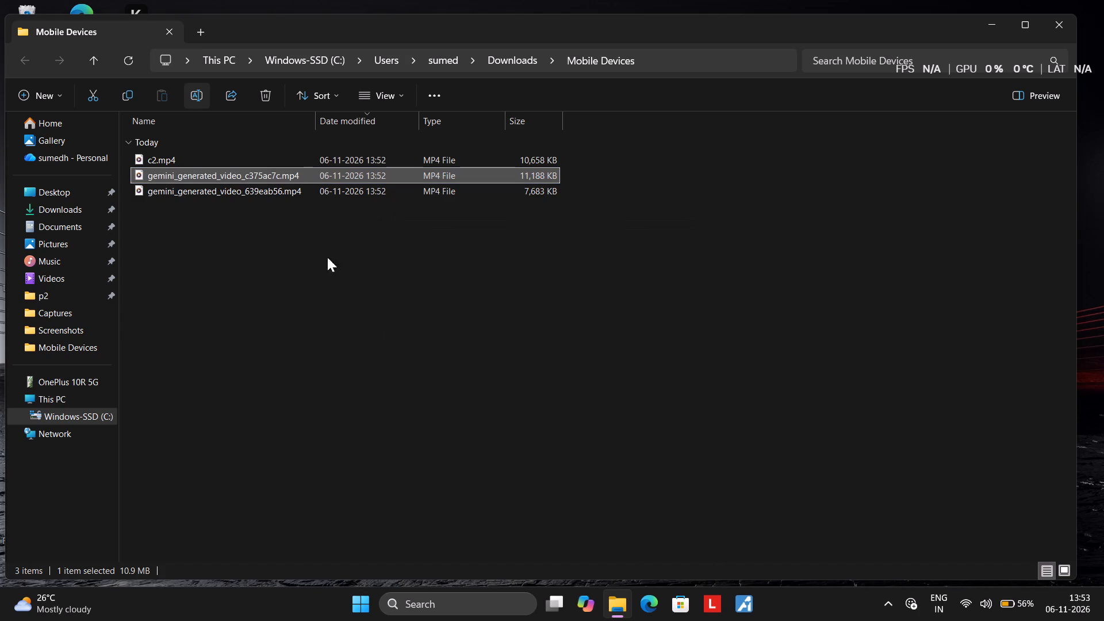
# Rename gemini_generated_video_c375ac7c.mp4 as c3, keeping the .mp4 extension.
pyautogui.click(202, 90)
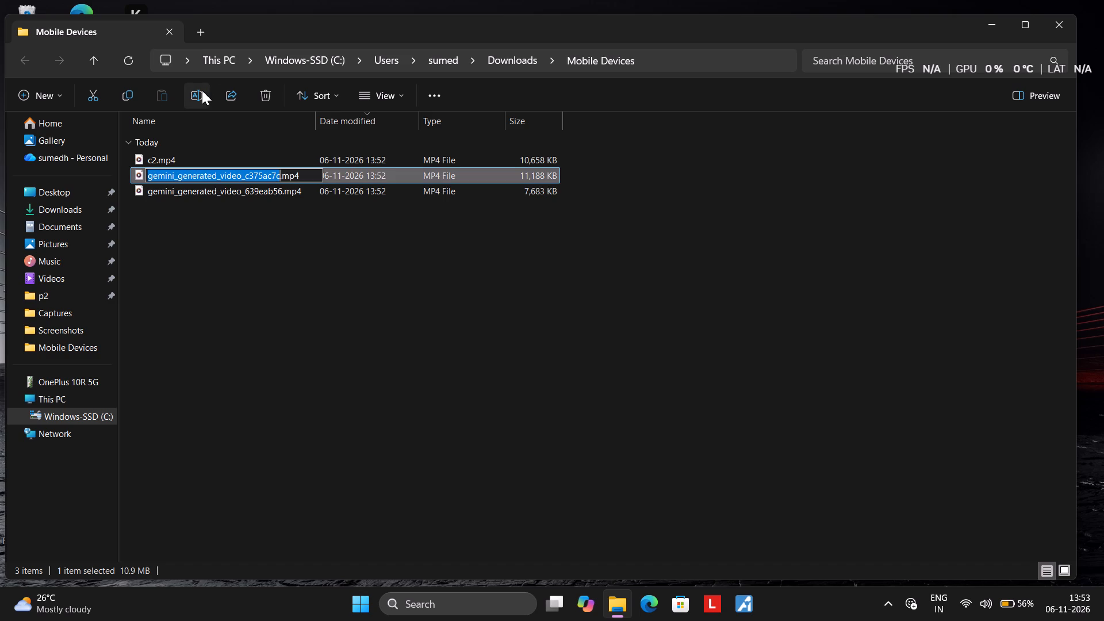
pyautogui.press('BackSpace')
pyautogui.write('c3')
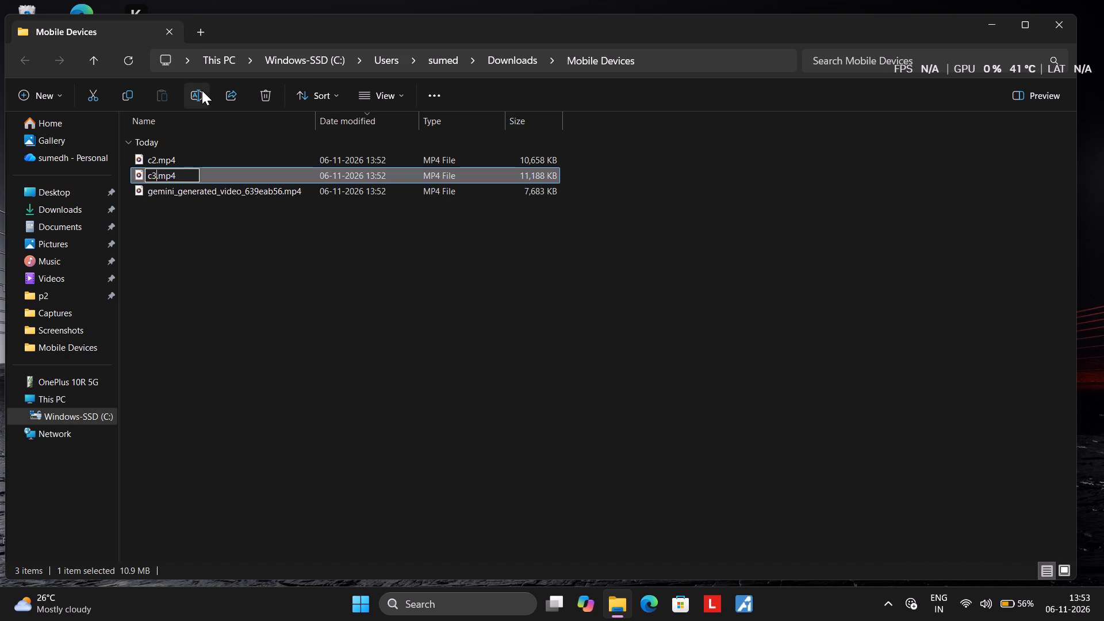
pyautogui.press('Return')
# Play gemini_generated_video_639eab56.mp4 and replay it to review the footage.
pyautogui.doubleClick(183, 191)
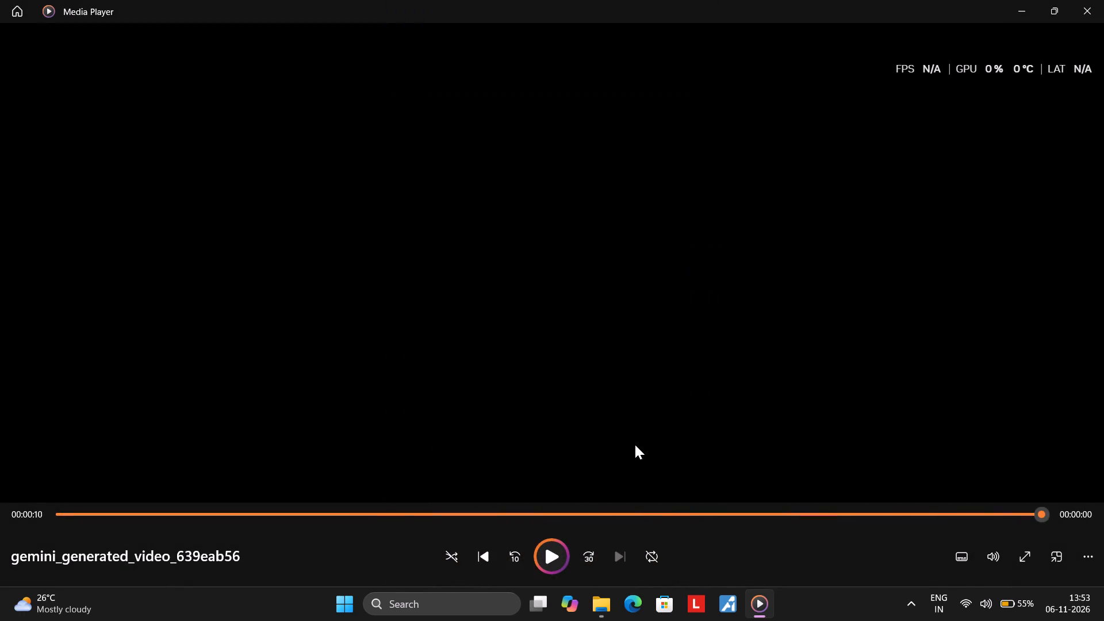
pyautogui.click(552, 538)
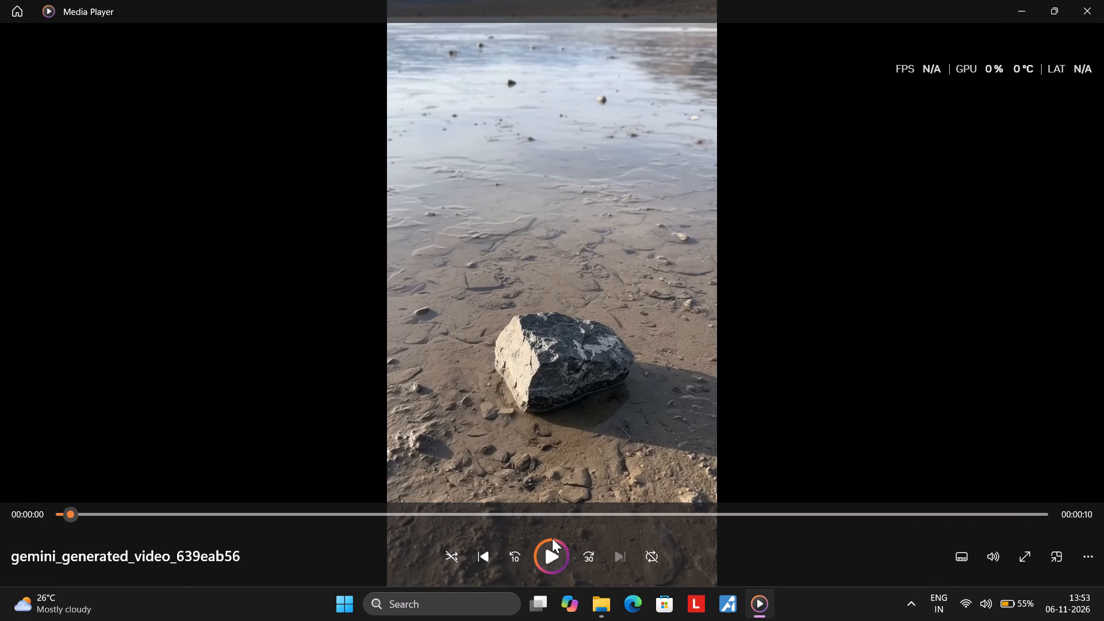
pyautogui.click(550, 557)
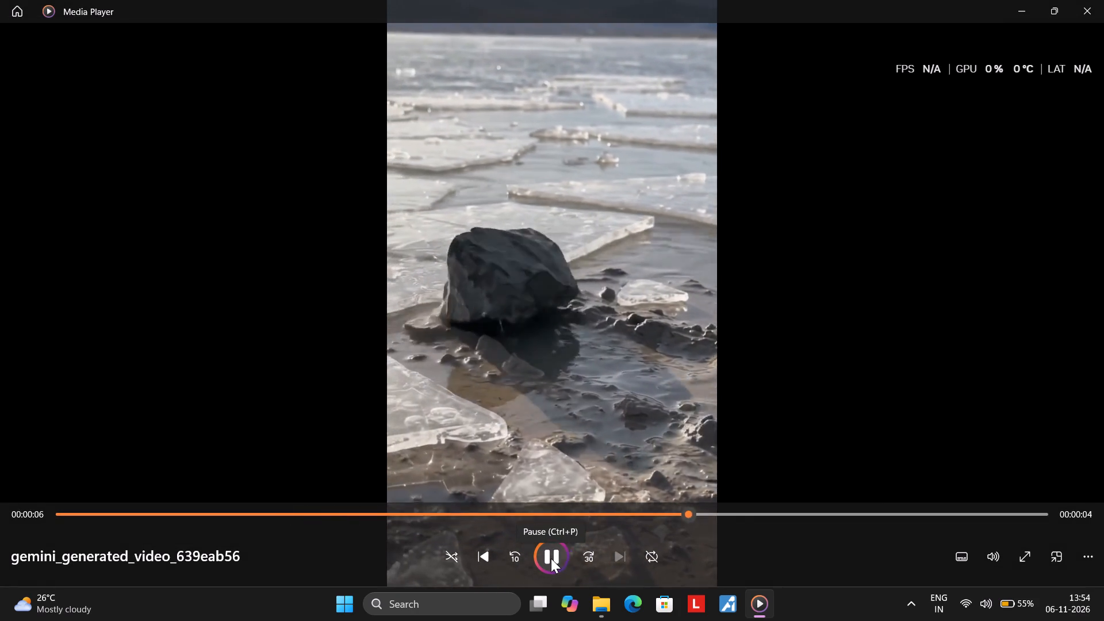
pyautogui.click(551, 558)
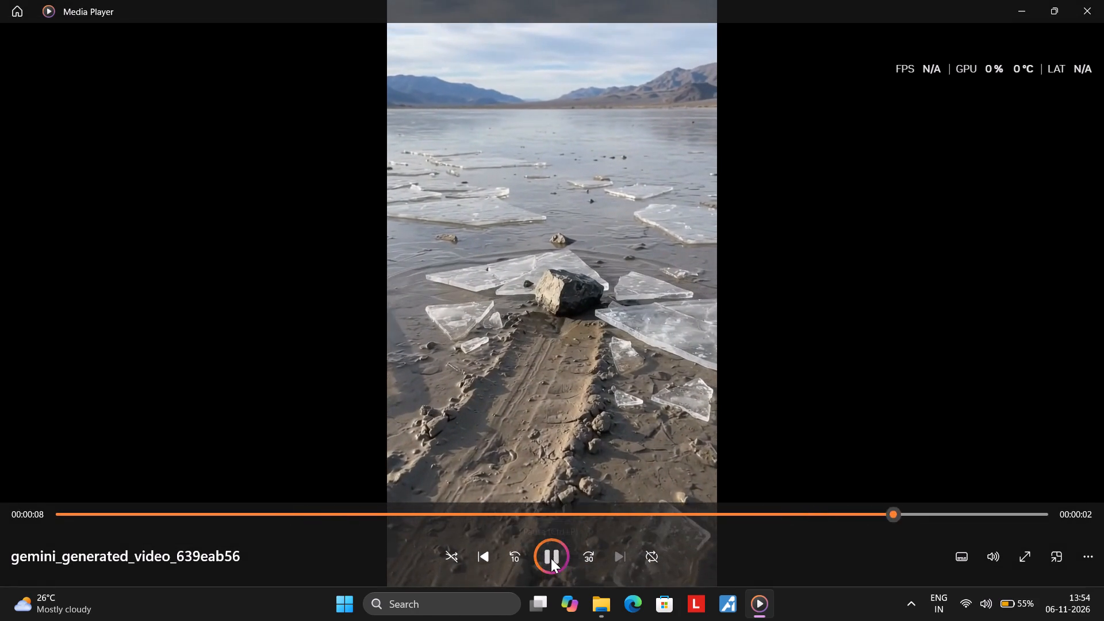
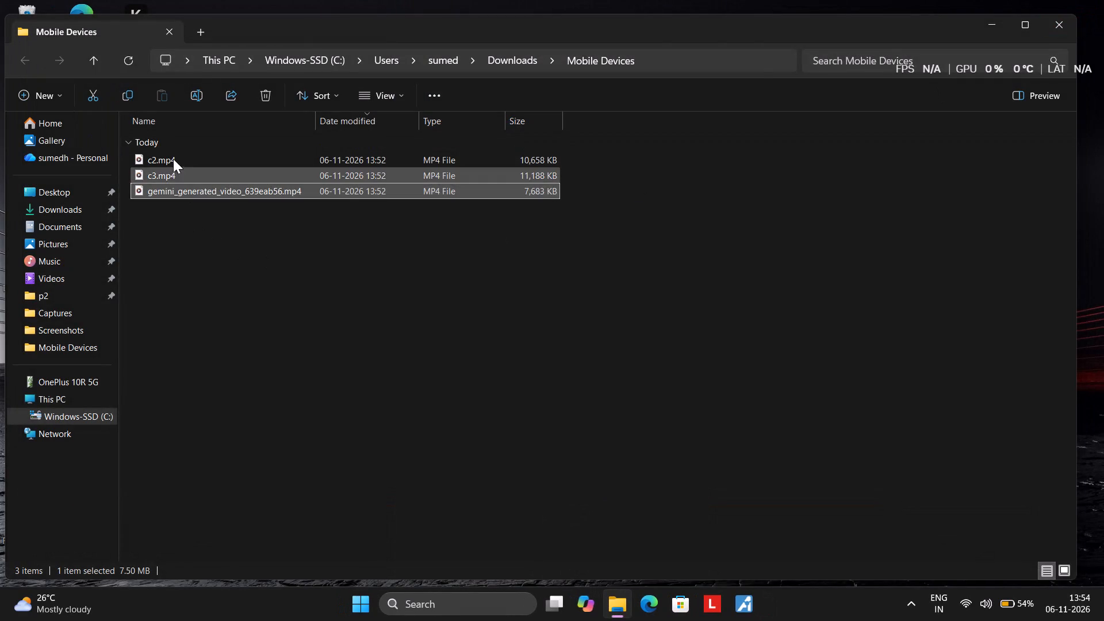
# Play c2.mp4 to review its footage and close the player.
pyautogui.click(169, 154)
pyautogui.doubleClick(169, 154)
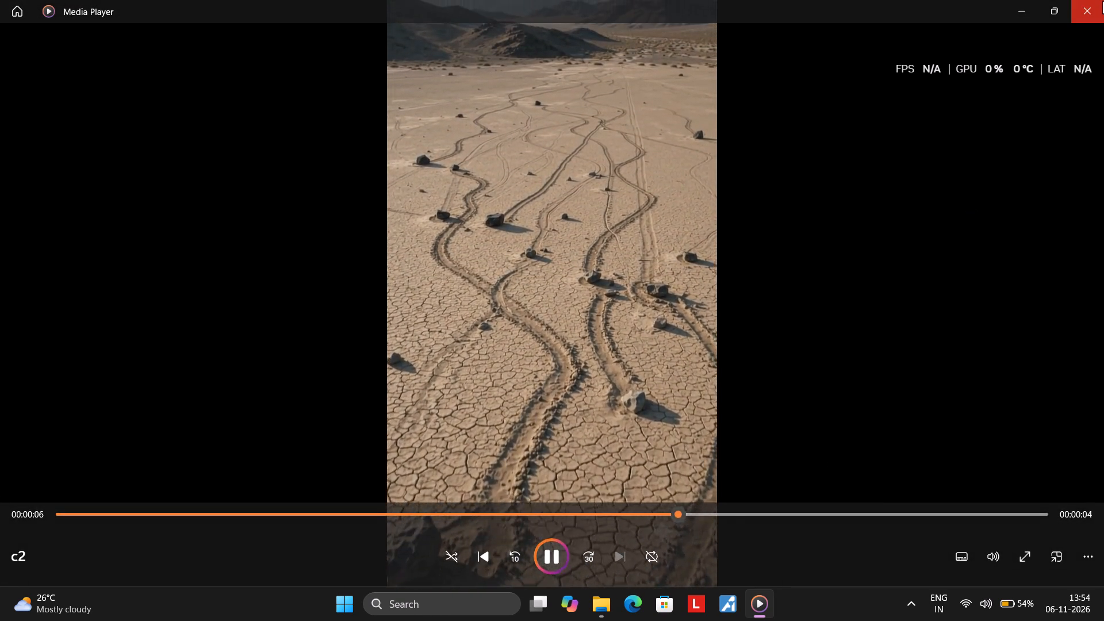
pyautogui.click(1102, 1)
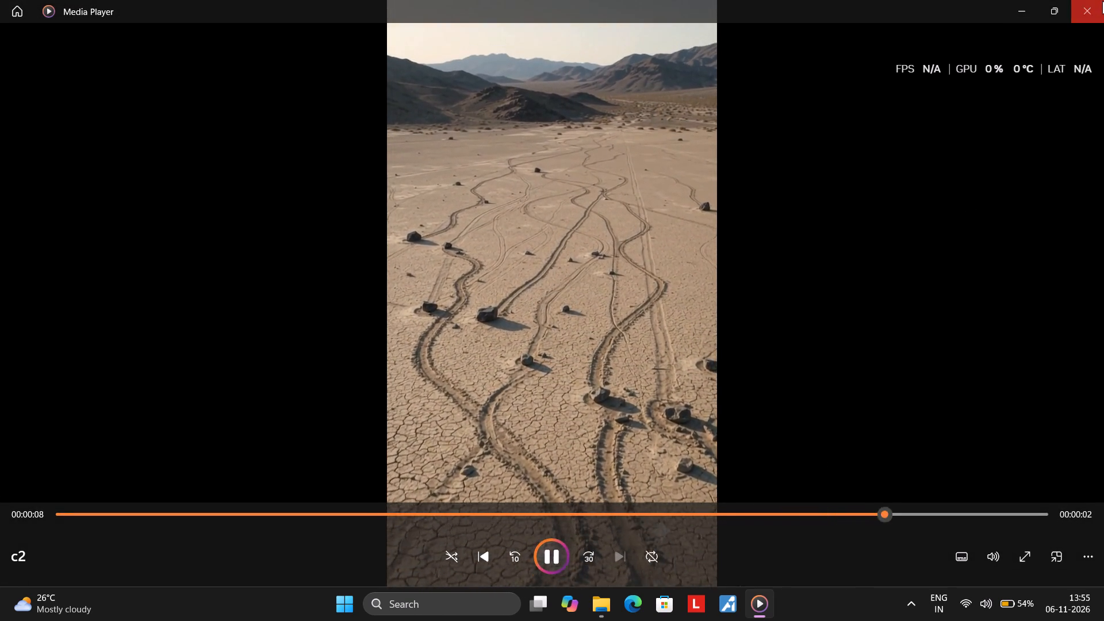
# Rename c2.mp4 in the Mobile Devices folder as c1, keeping the .mp4 extension.
pyautogui.click(209, 101)
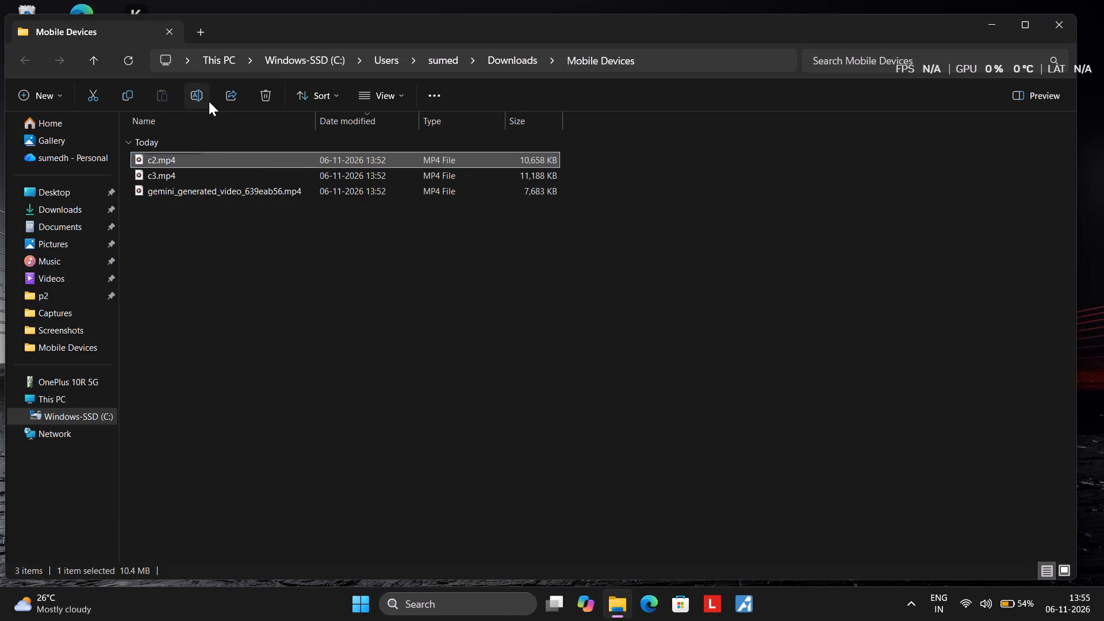
pyautogui.press('BackSpace')
pyautogui.write('c1')
pyautogui.press('Return')
# Play gemini_generated_video_639eab56.mp4 to review its footage and close the player.
pyautogui.doubleClick(190, 193)
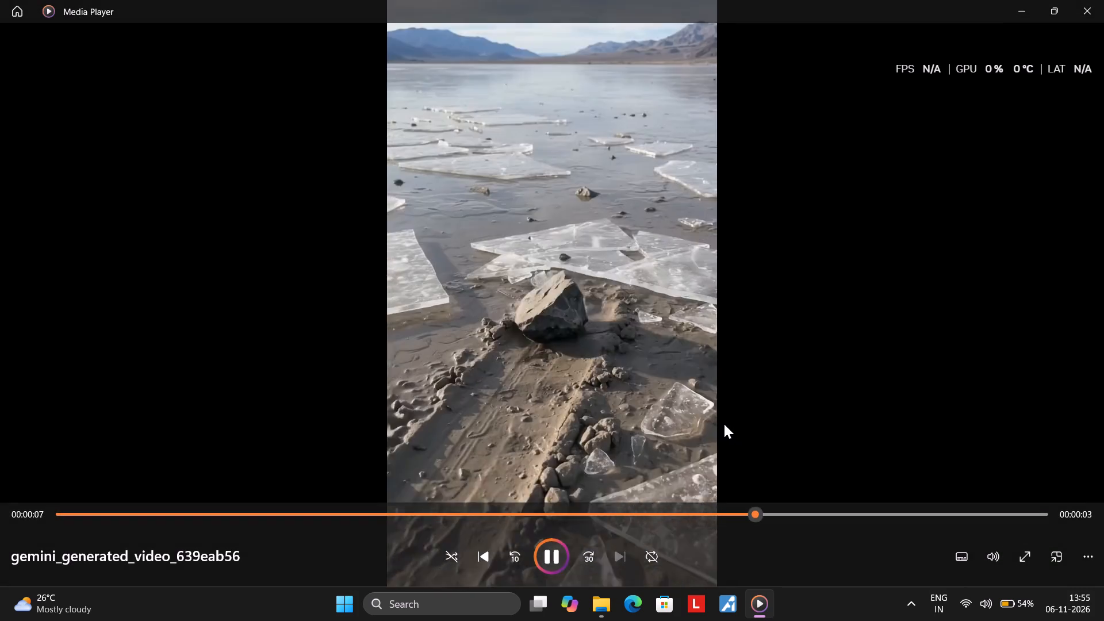
pyautogui.click(724, 424)
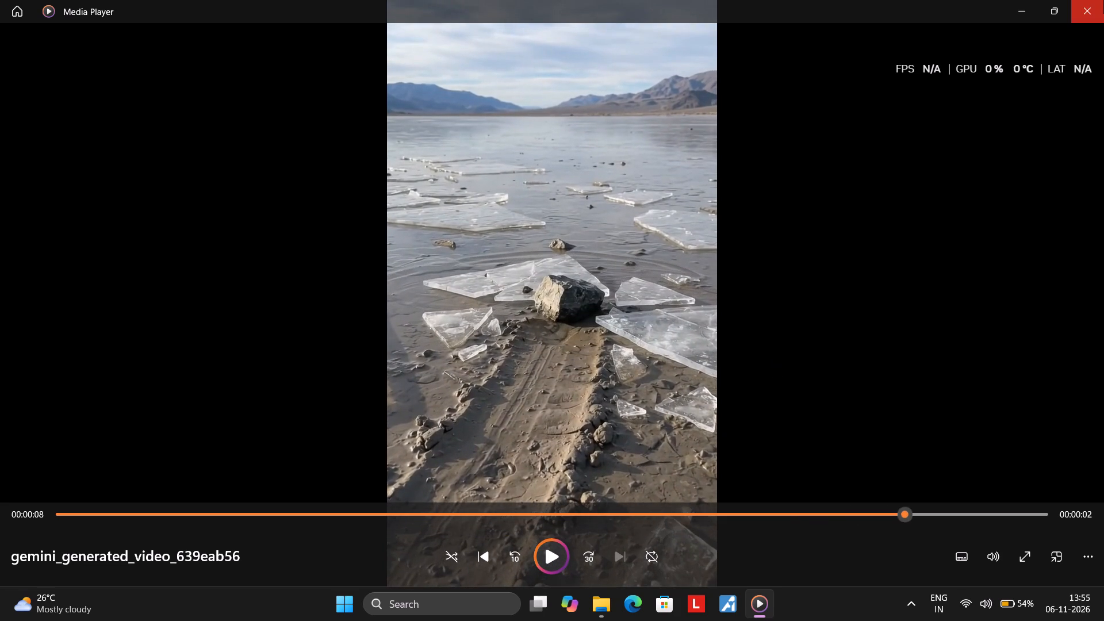
pyautogui.click(1103, 0)
# Rename gemini_generated_video_639eab56.mp4 as c2, keeping the .mp4 extension.
pyautogui.hscroll(-1, 681, 174)
pyautogui.click(199, 99)
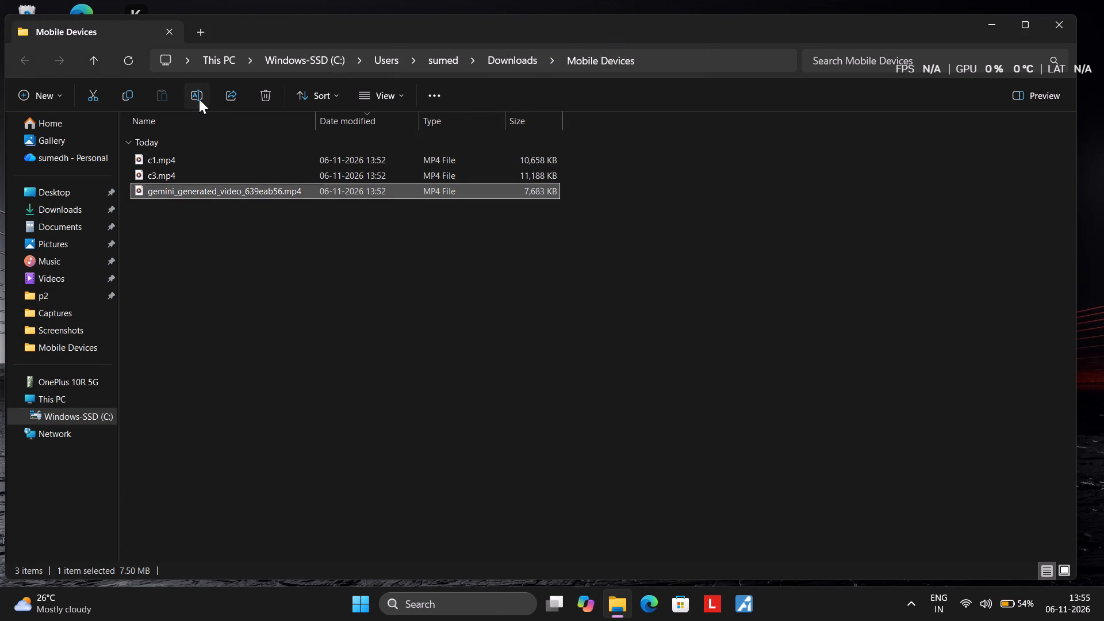
pyautogui.press('BackSpace')
pyautogui.write('c2')
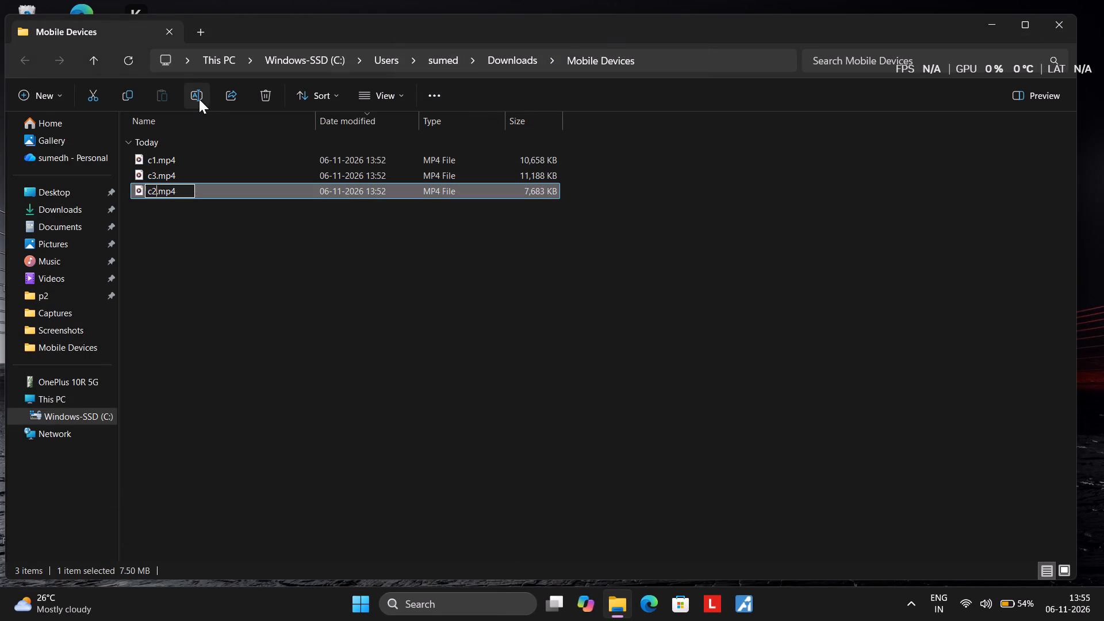
pyautogui.press('Return')
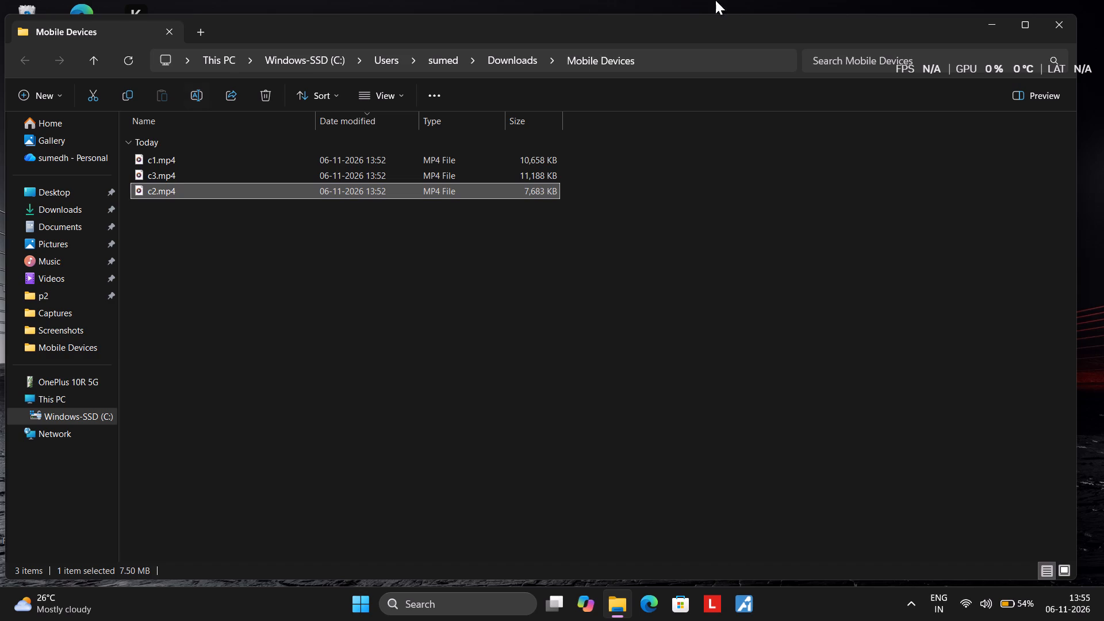
# Close the Mobile Devices folder, open Microsoft Clipchamp from the desktop and create a new video from scratch.
pyautogui.click(1051, 30)
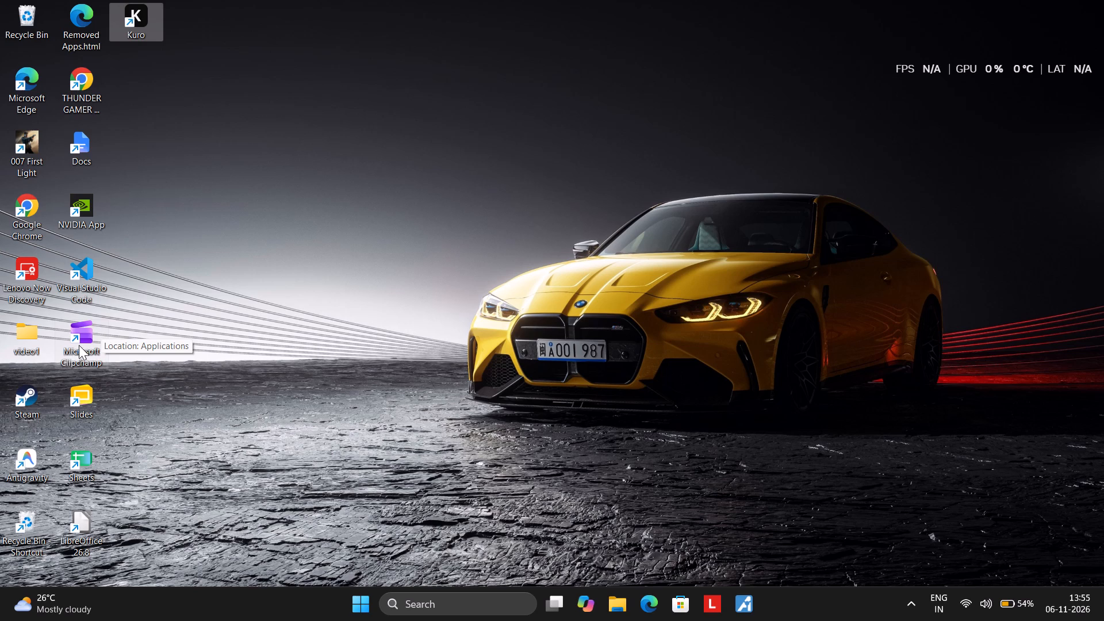
pyautogui.doubleClick(80, 345)
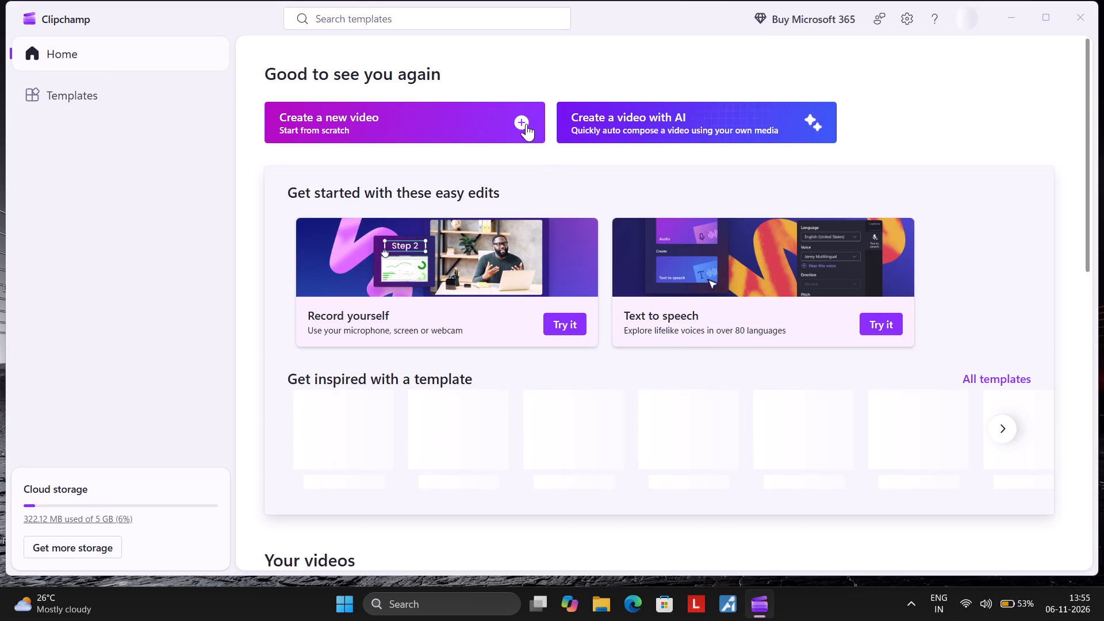
pyautogui.click(522, 123)
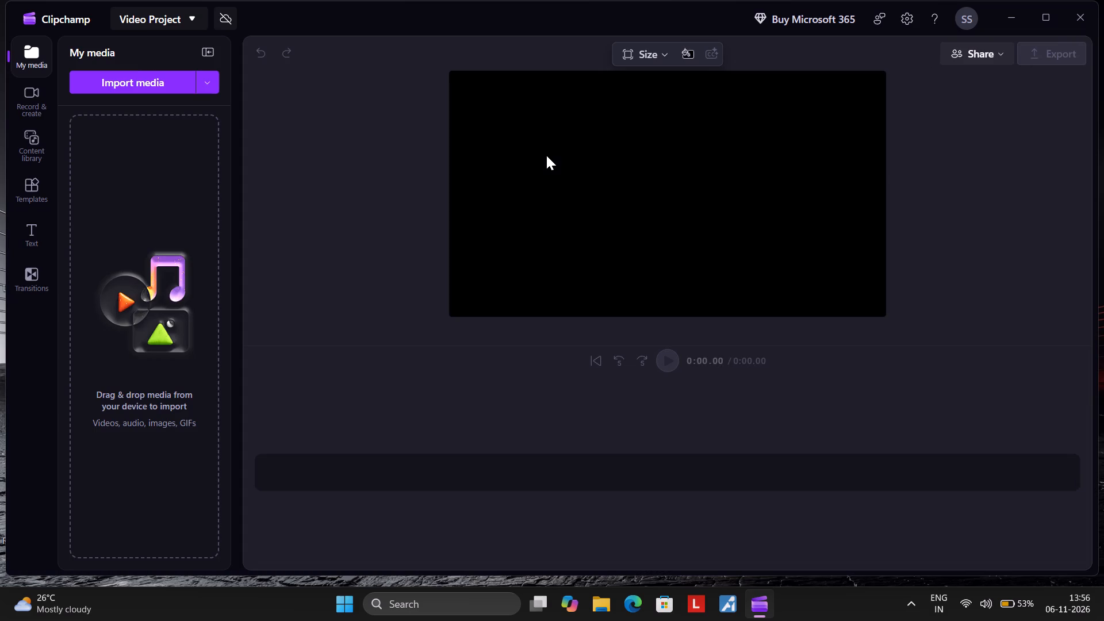
# Import c1.mp4, c2.mp4 and c3.mp4 from the Mobile Devices folder in Downloads into the project's media.
pyautogui.click(141, 79)
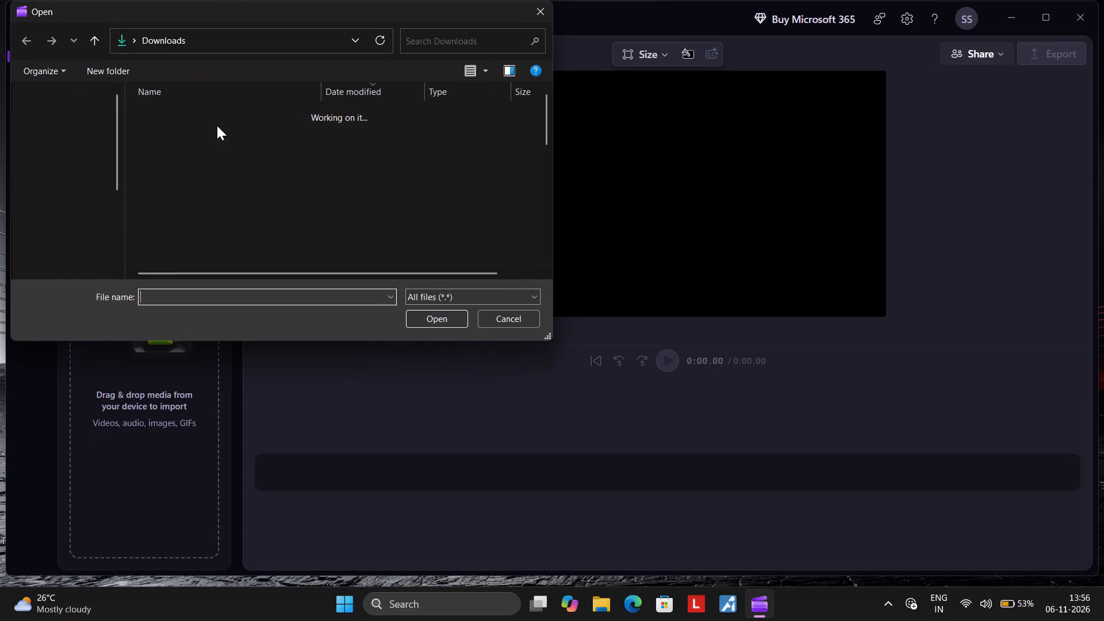
pyautogui.doubleClick(223, 136)
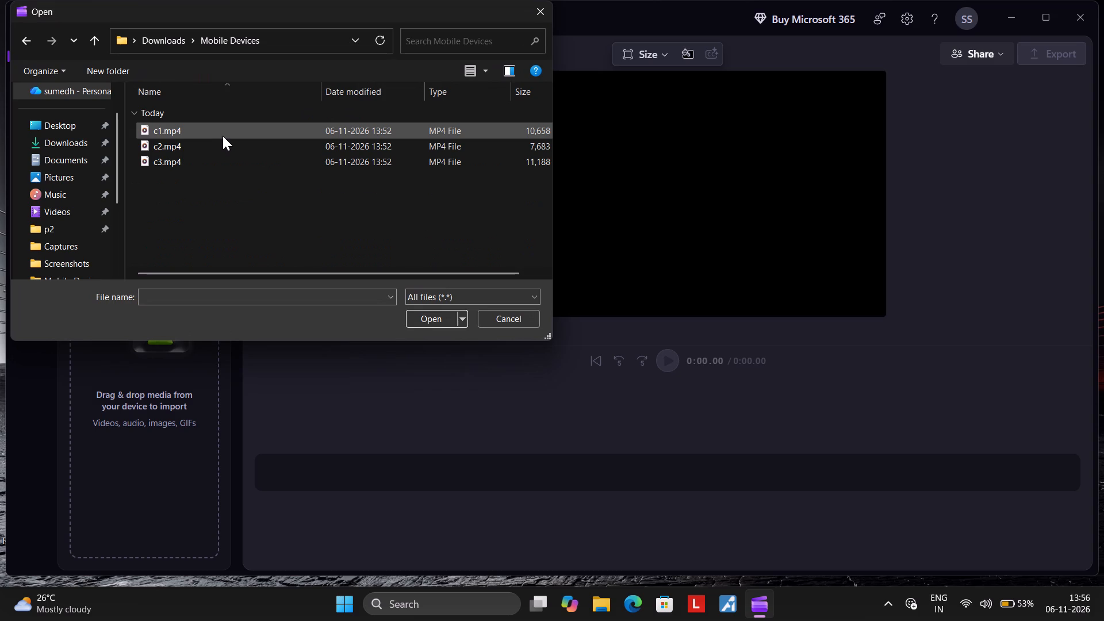
pyautogui.keyDown('ctrl'); pyautogui.click(223, 136); pyautogui.keyUp('ctrl')
pyautogui.keyDown('ctrl'); pyautogui.click(222, 143); pyautogui.keyUp('ctrl')
pyautogui.keyDown('ctrl'); pyautogui.click(217, 158); pyautogui.keyUp('ctrl')
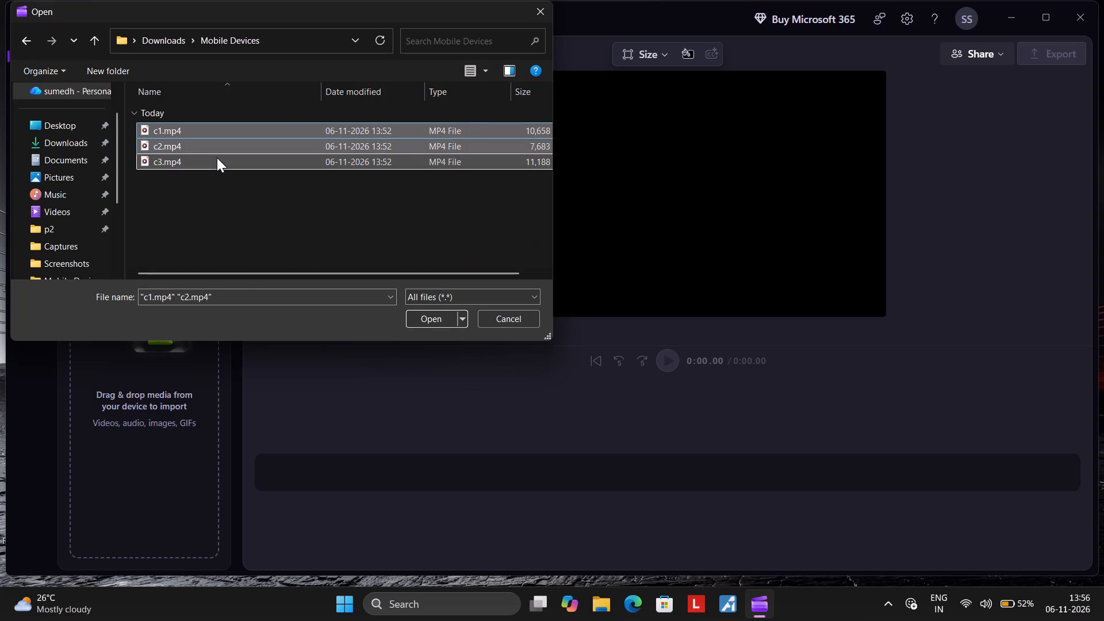
pyautogui.click(420, 316)
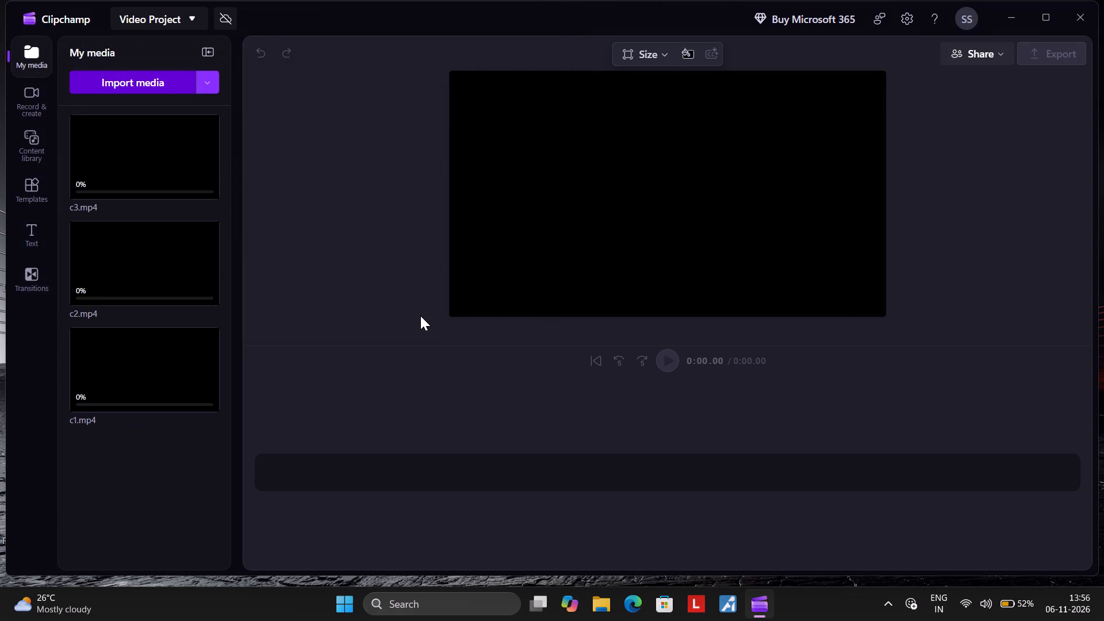
# Import the logo images logo.jpeg and logo2.jpeg from the Downloads folder into the project's media.
pyautogui.click(128, 76)
pyautogui.click(150, 40)
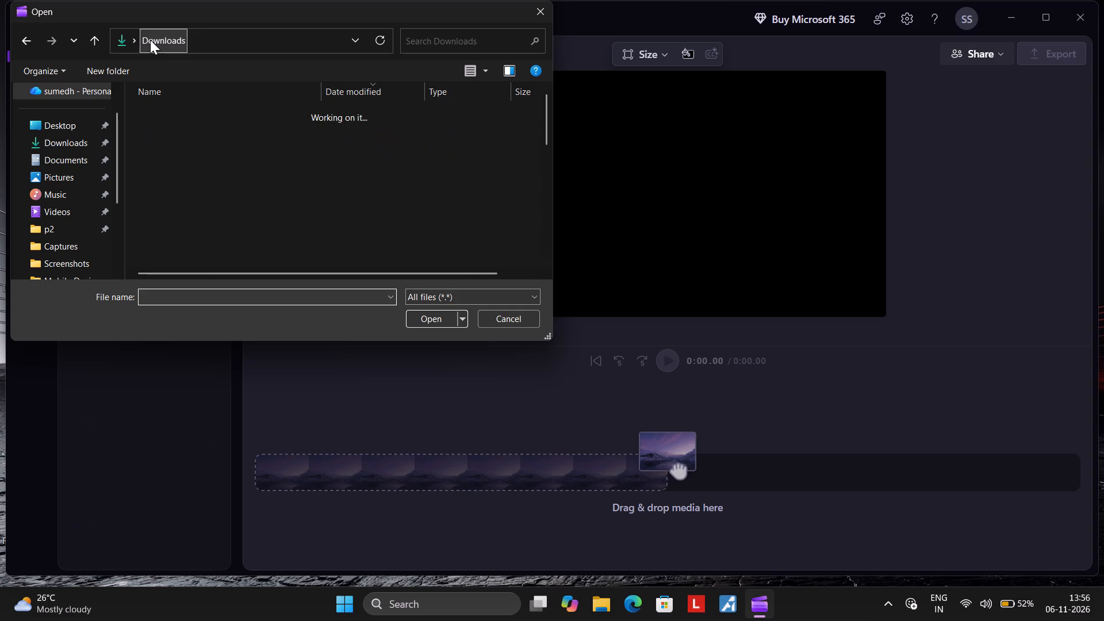
pyautogui.scroll(-2, 270, 217)
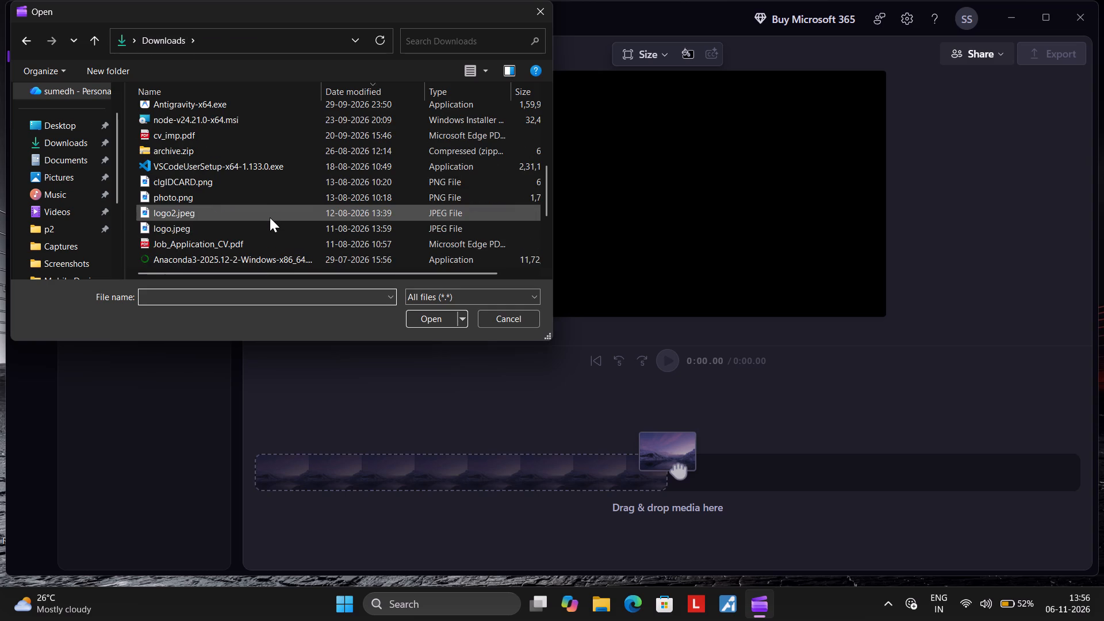
pyautogui.keyDown('ctrl'); pyautogui.click(270, 217); pyautogui.keyUp('ctrl')
pyautogui.keyDown('ctrl'); pyautogui.click(251, 224); pyautogui.keyUp('ctrl')
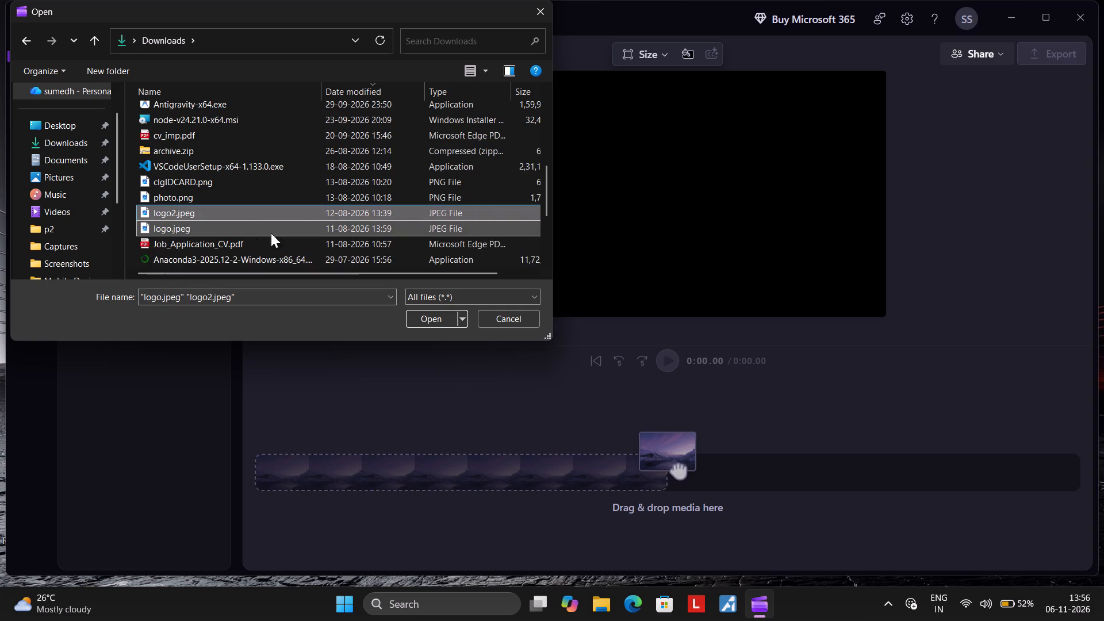
pyautogui.click(420, 314)
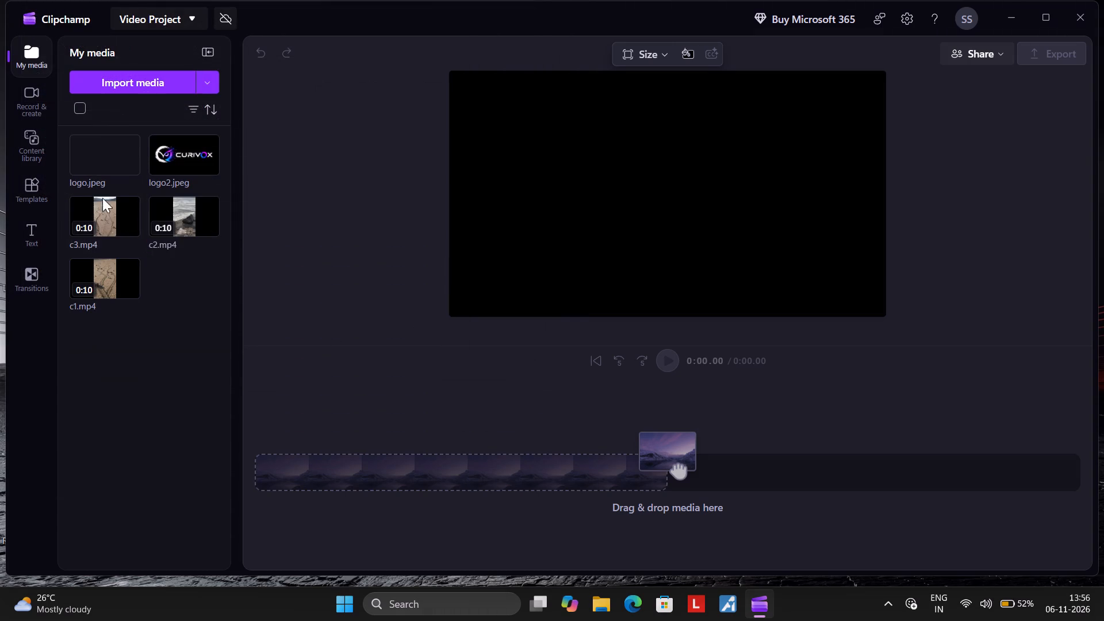
# Add c1.mp4, c2.mp4 and c3.mp4 to the timeline one after another in that order.
pyautogui.click(124, 290)
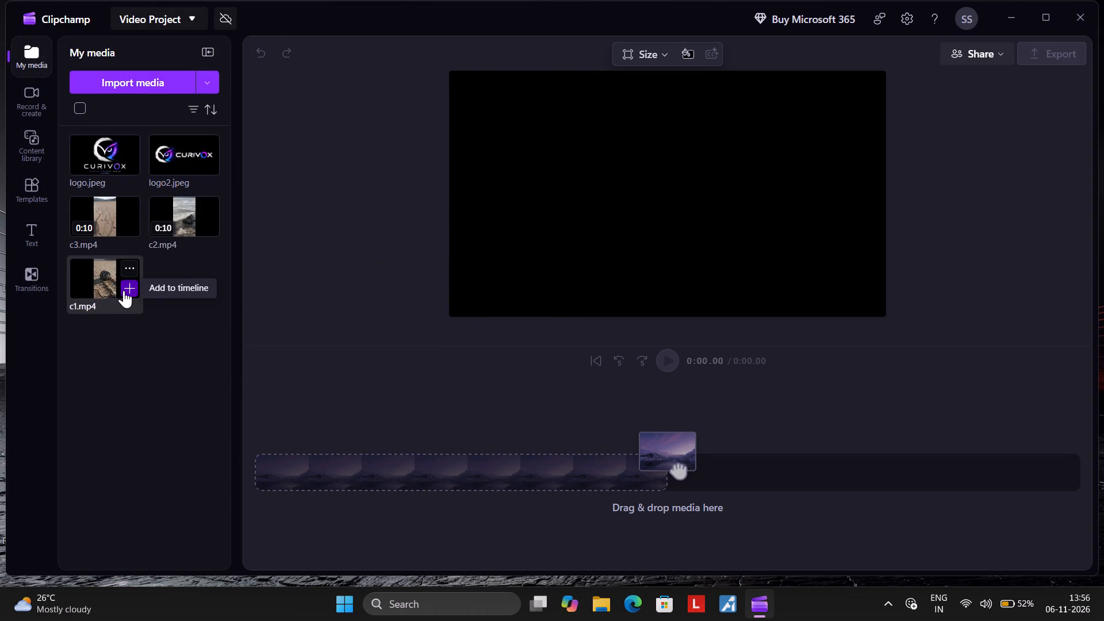
pyautogui.click(205, 225)
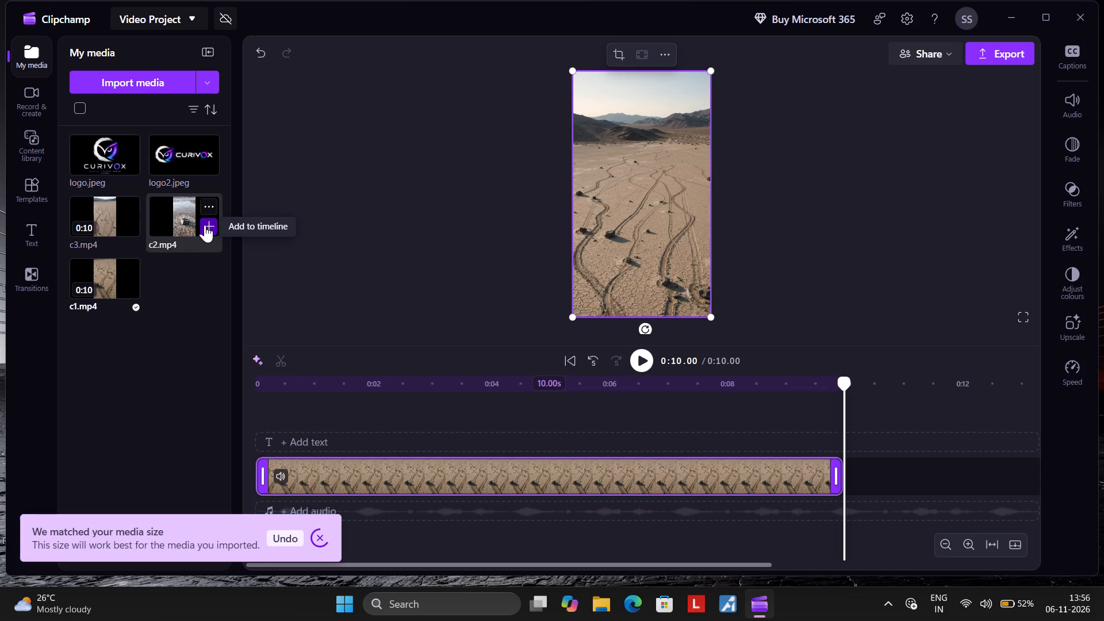
pyautogui.click(129, 228)
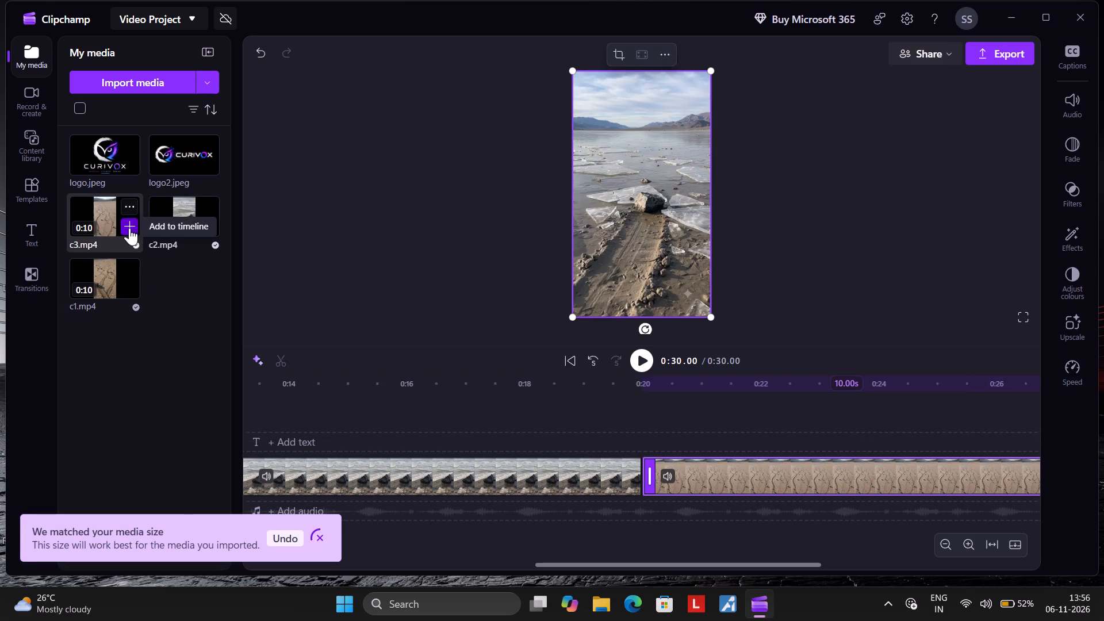
# Transcribe the project's media with AI in English (United States), with captions shown in the video.
pyautogui.moveTo(630, 568); pyautogui.dragTo(165, 586)
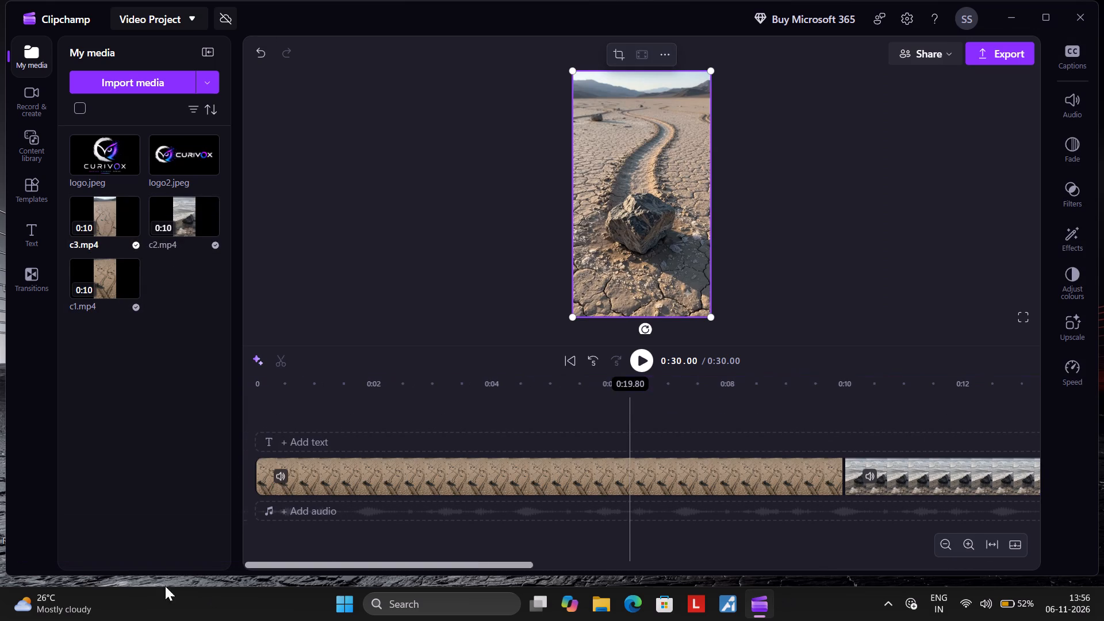
pyautogui.moveTo(165, 586); pyautogui.dragTo(148, 583)
pyautogui.click(946, 546)
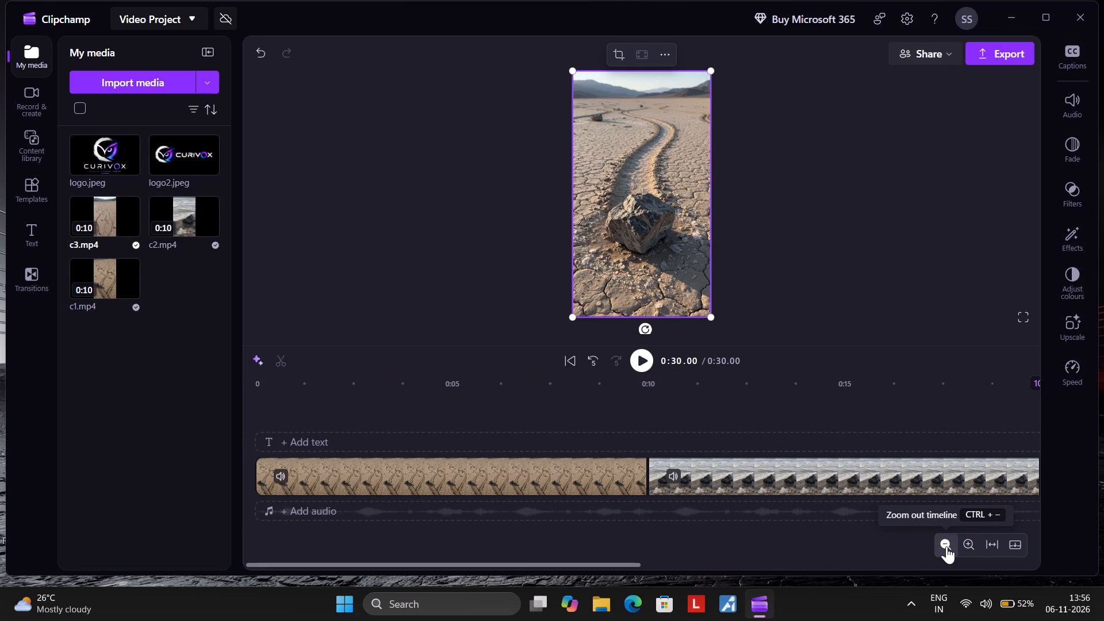
pyautogui.click(946, 546)
pyautogui.click(946, 546)
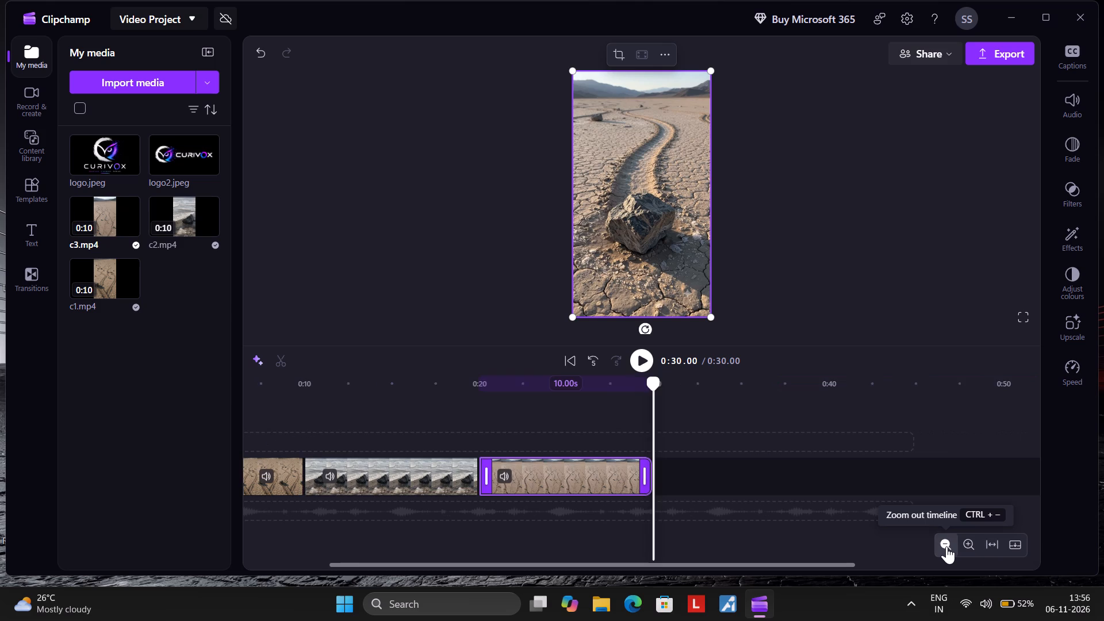
pyautogui.moveTo(644, 562); pyautogui.dragTo(428, 576)
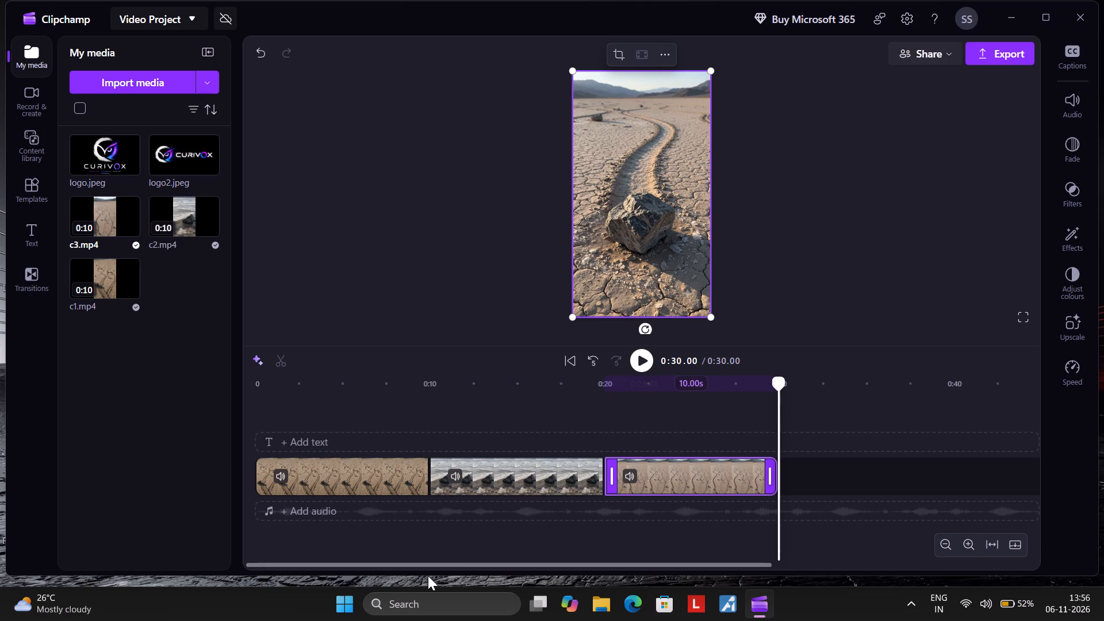
pyautogui.click(1073, 42)
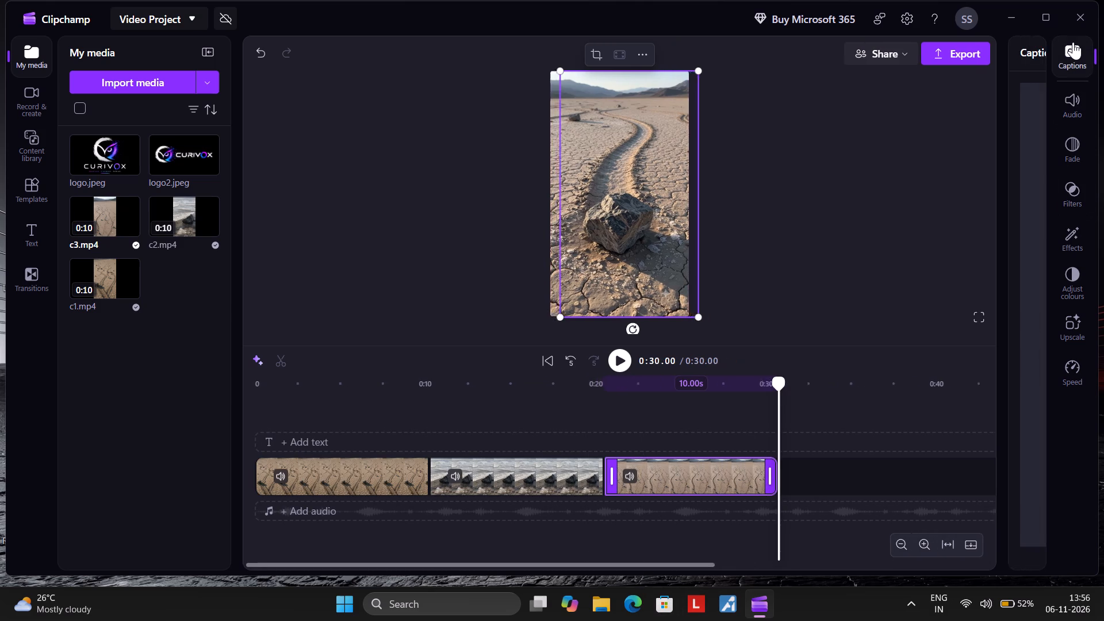
pyautogui.click(965, 274)
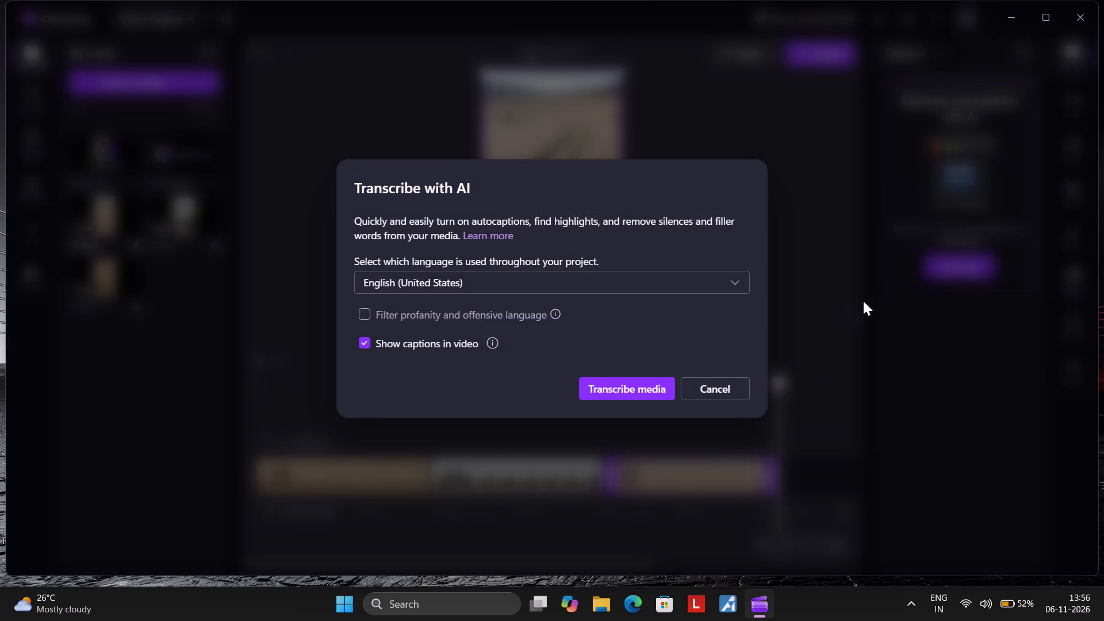
pyautogui.click(632, 386)
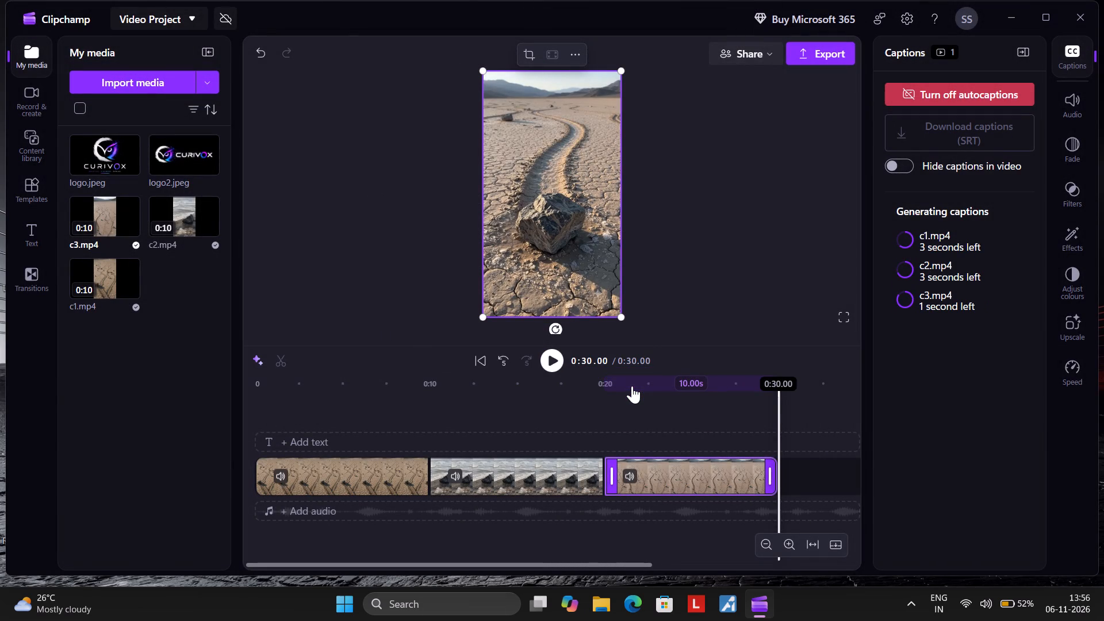
# Place logo2.jpeg on a track above the c1 clip, aligned with the start of the timeline.
pyautogui.click(256, 382)
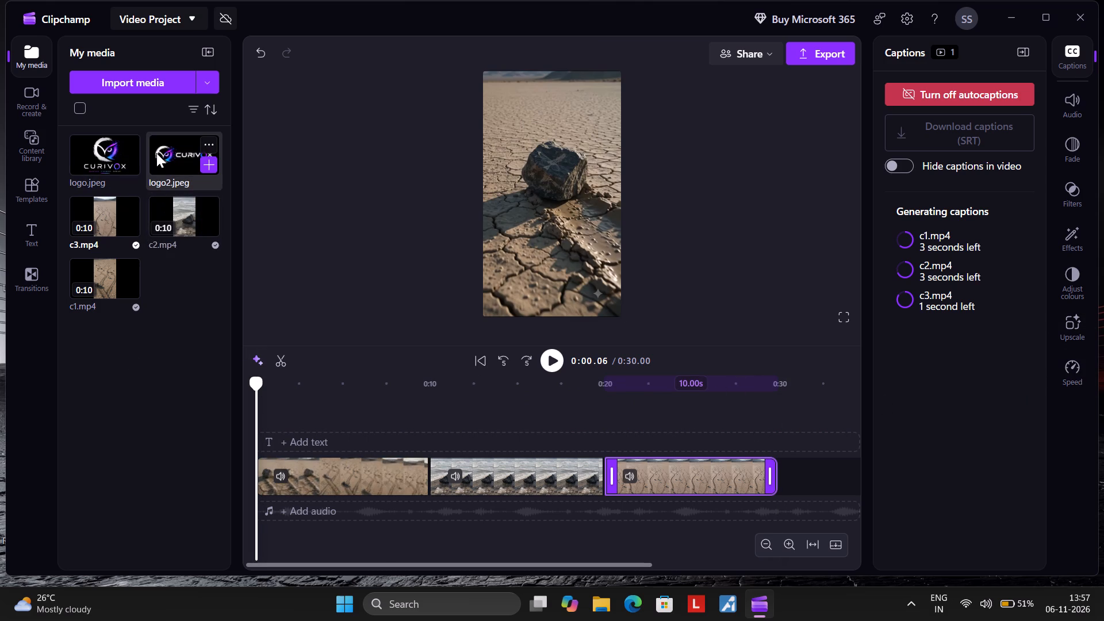
pyautogui.moveTo(156, 153); pyautogui.dragTo(249, 446)
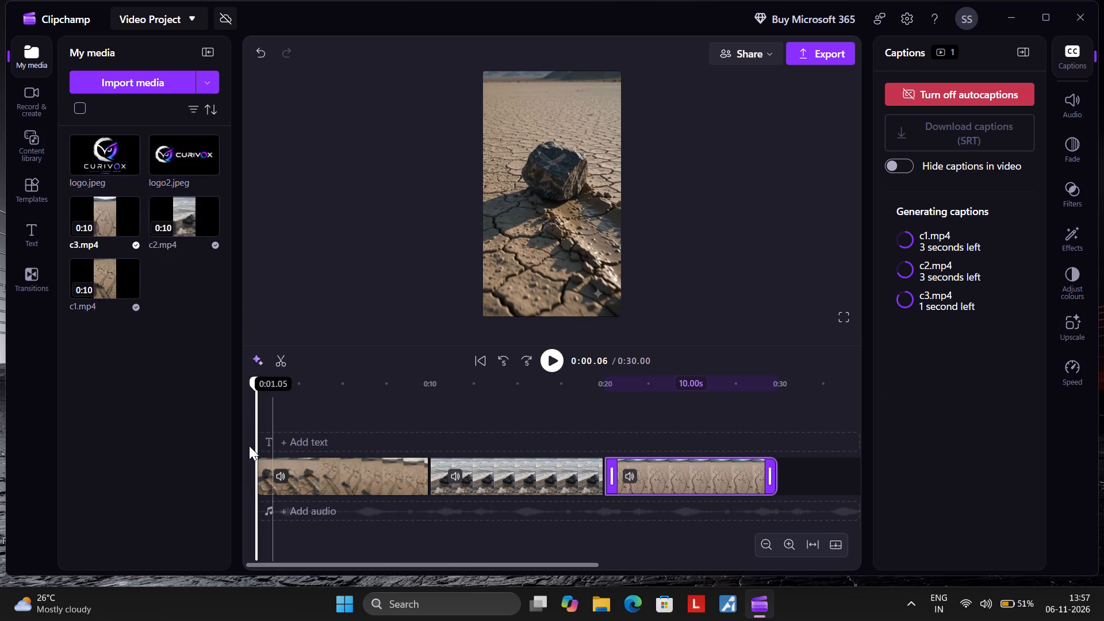
pyautogui.moveTo(177, 154); pyautogui.dragTo(254, 292)
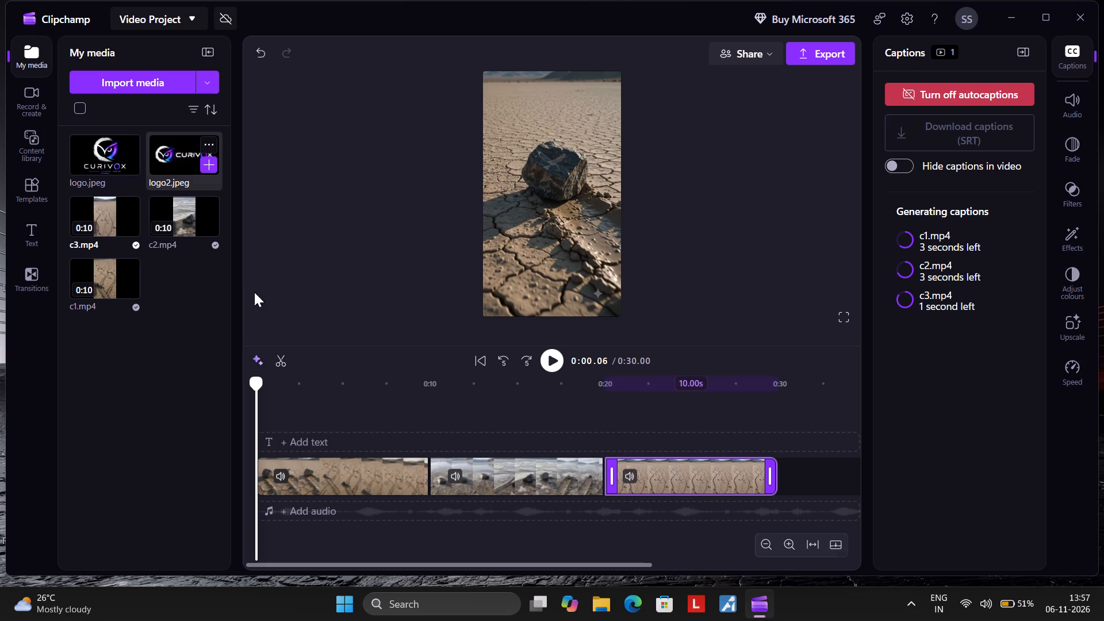
pyautogui.moveTo(254, 292); pyautogui.dragTo(286, 446)
pyautogui.moveTo(266, 450); pyautogui.dragTo(225, 456)
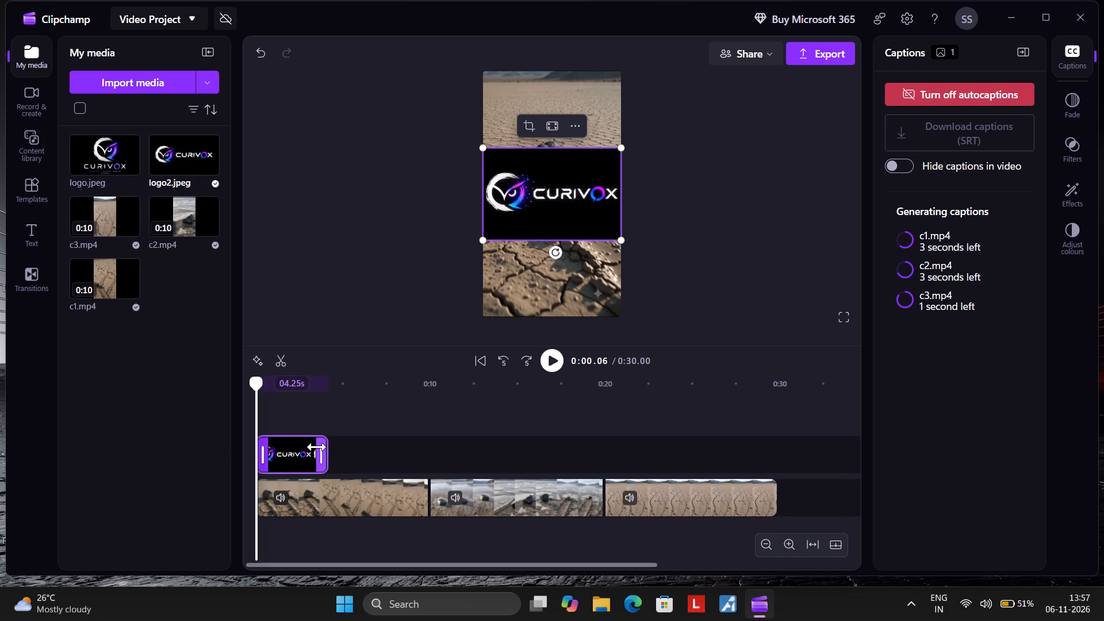
# Extend the logo2.jpeg clip to 30.00 s so that it spans all three video clips.
pyautogui.moveTo(317, 447); pyautogui.dragTo(767, 443)
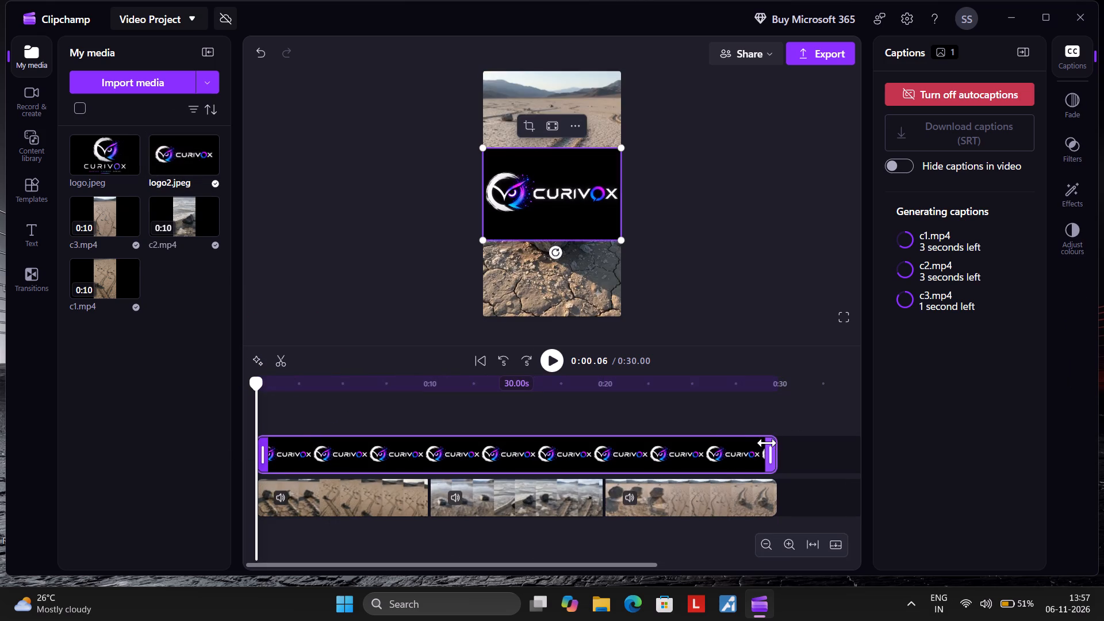
# Remove the background from the logo2.jpeg overlay.
pyautogui.click(572, 127)
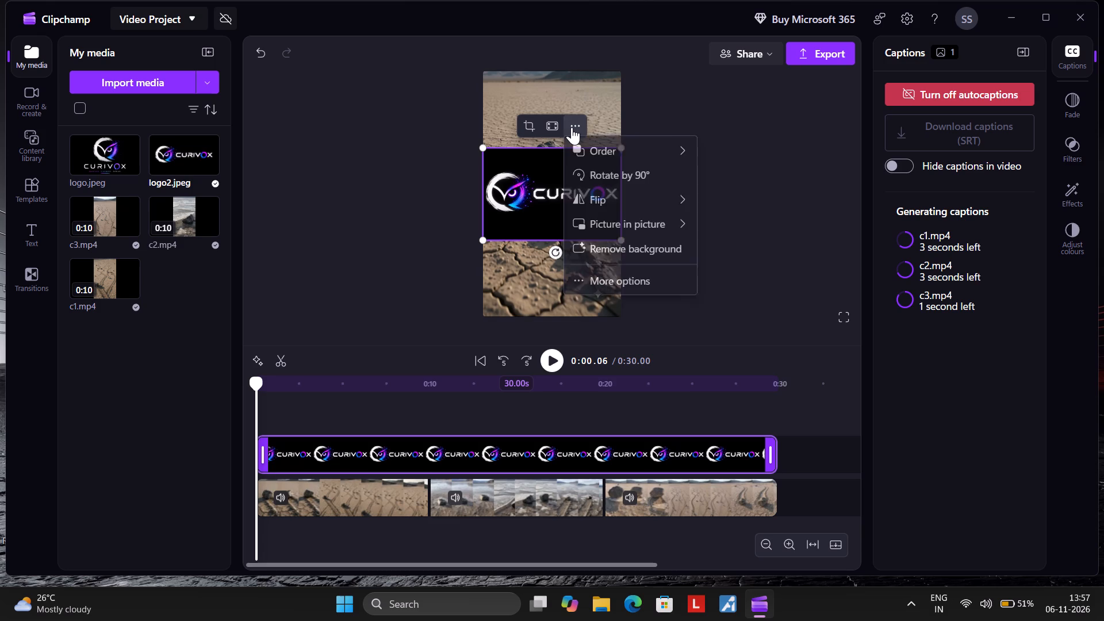
pyautogui.click(603, 255)
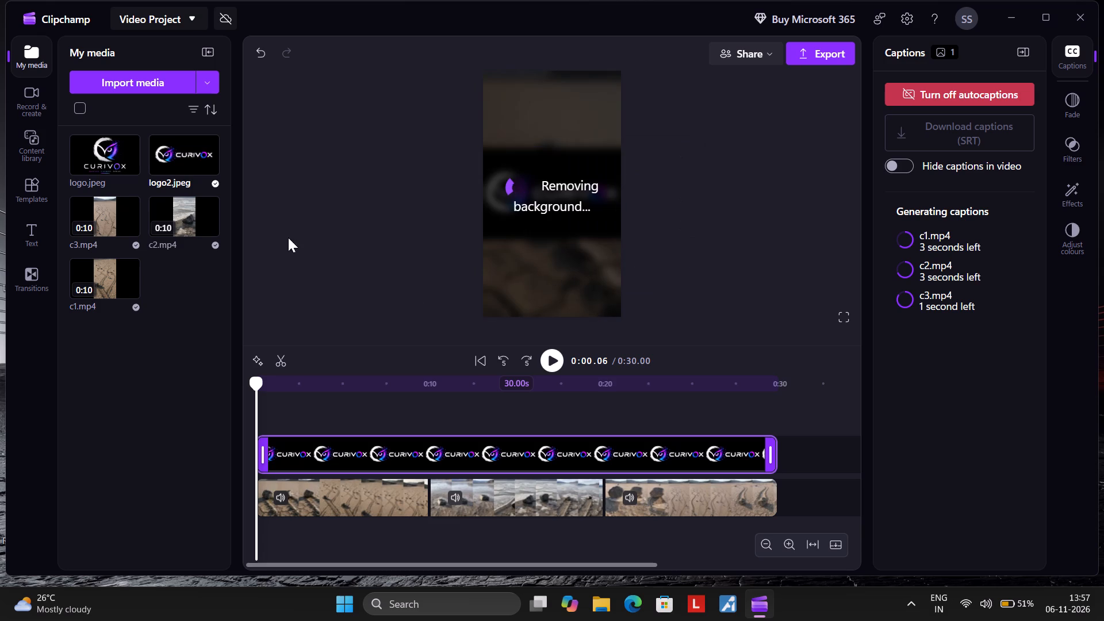
pyautogui.click(116, 159)
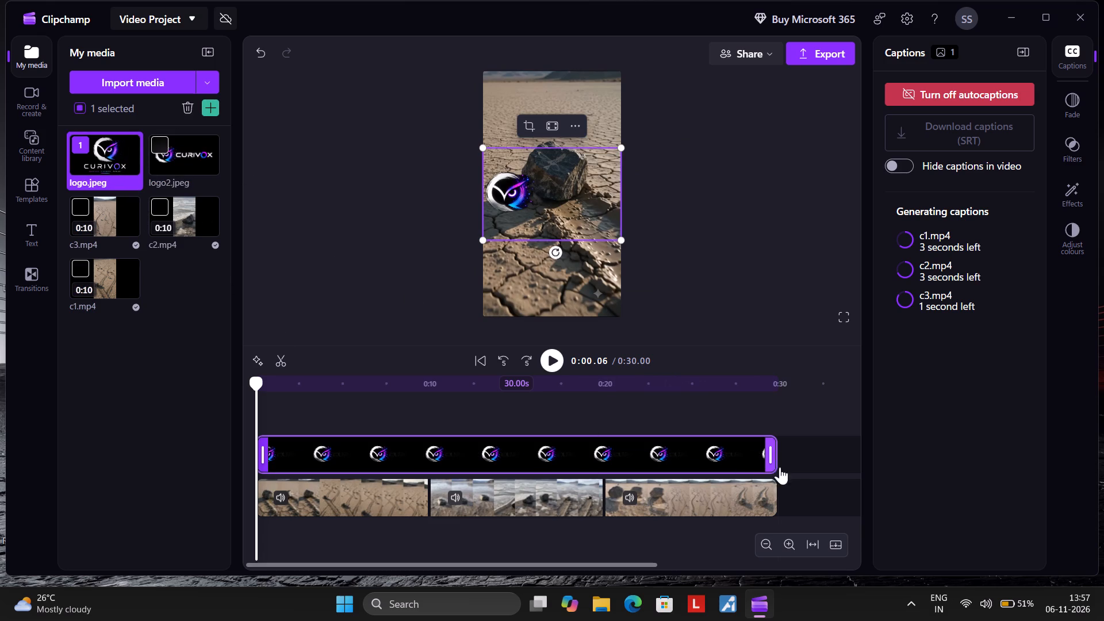
pyautogui.click(141, 344)
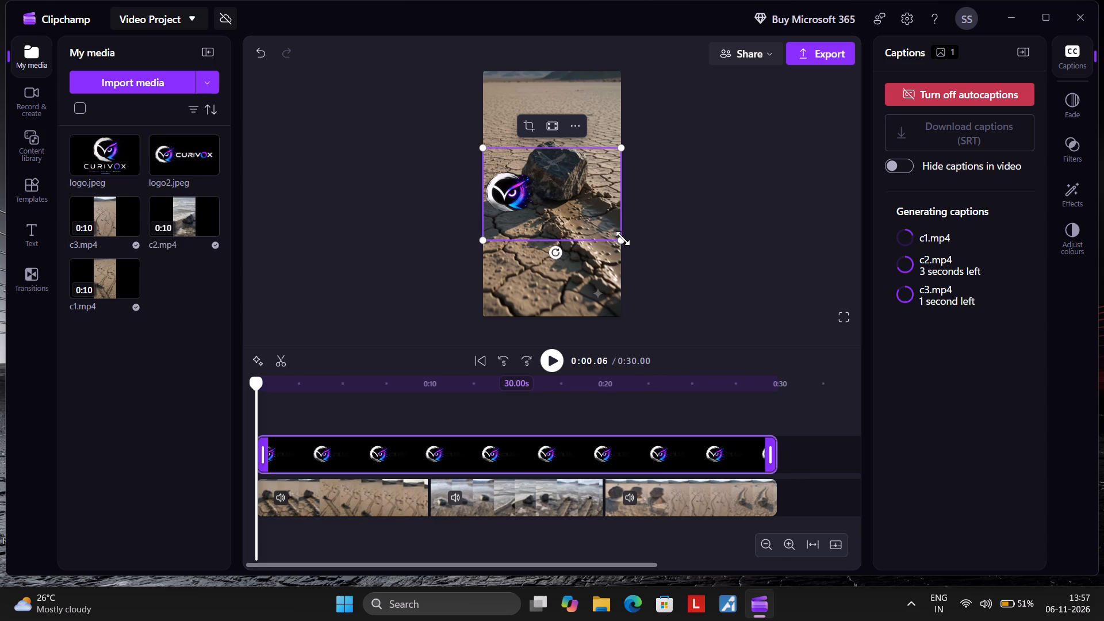
# Shrink the logo2.jpeg overlay to about a quarter of the frame width and place it in the video's lower-right corner.
pyautogui.moveTo(623, 237); pyautogui.dragTo(515, 167)
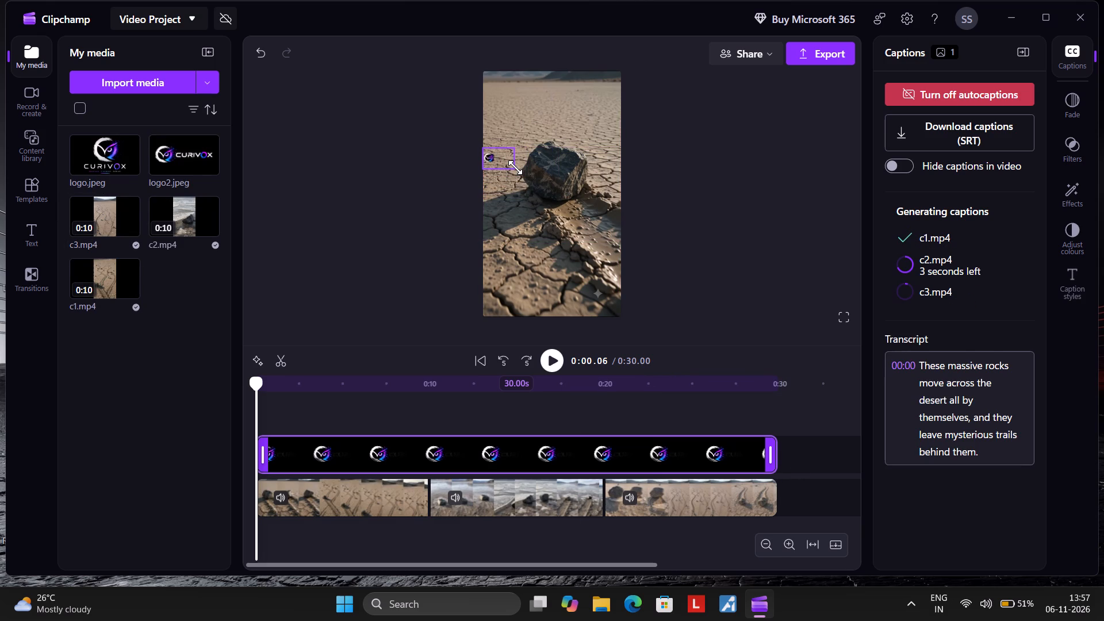
pyautogui.moveTo(515, 167); pyautogui.dragTo(519, 171)
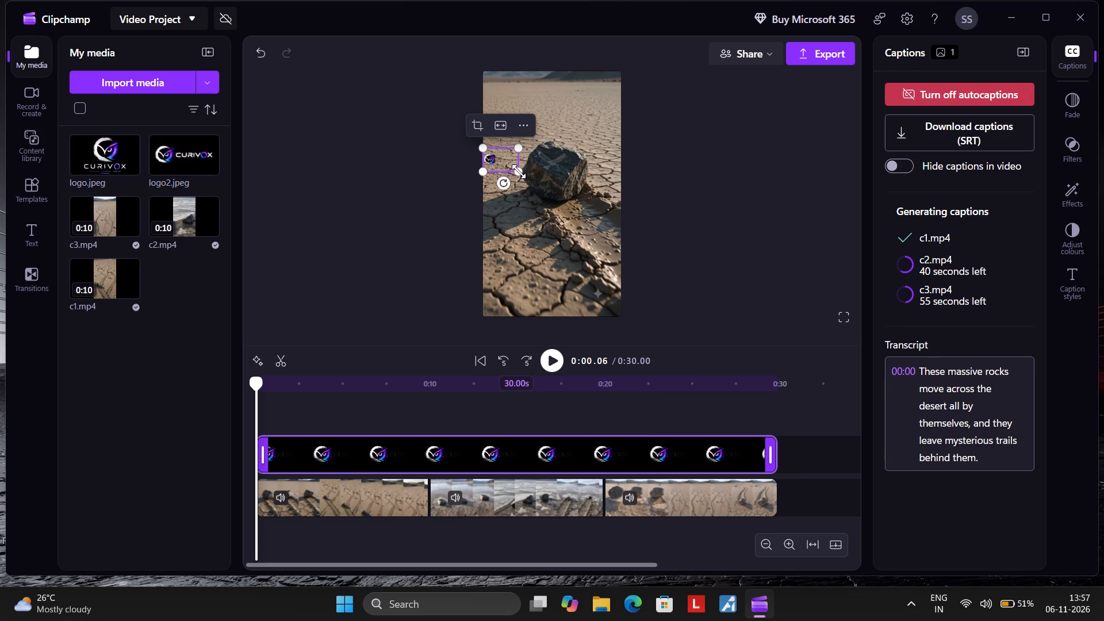
pyautogui.moveTo(492, 158); pyautogui.dragTo(601, 296)
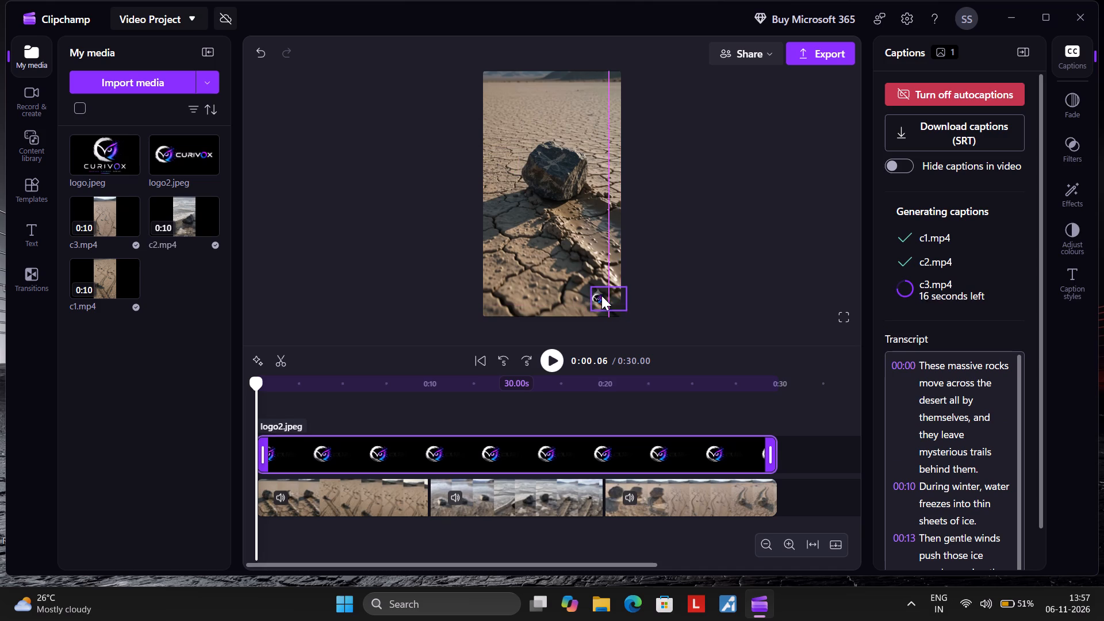
pyautogui.moveTo(601, 296); pyautogui.dragTo(602, 294)
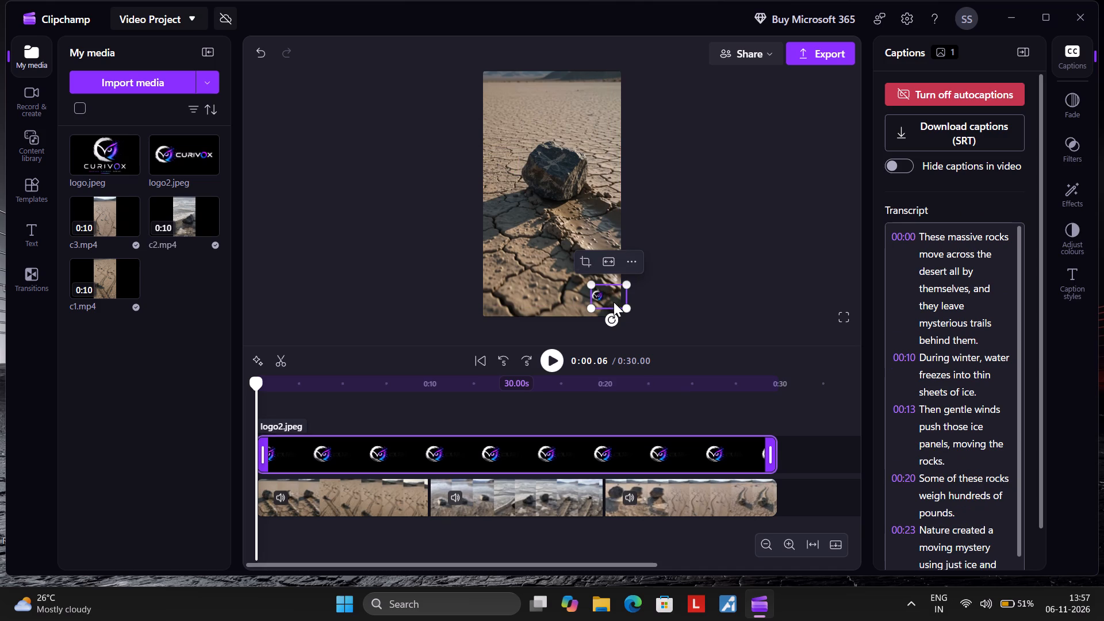
pyautogui.click(598, 296)
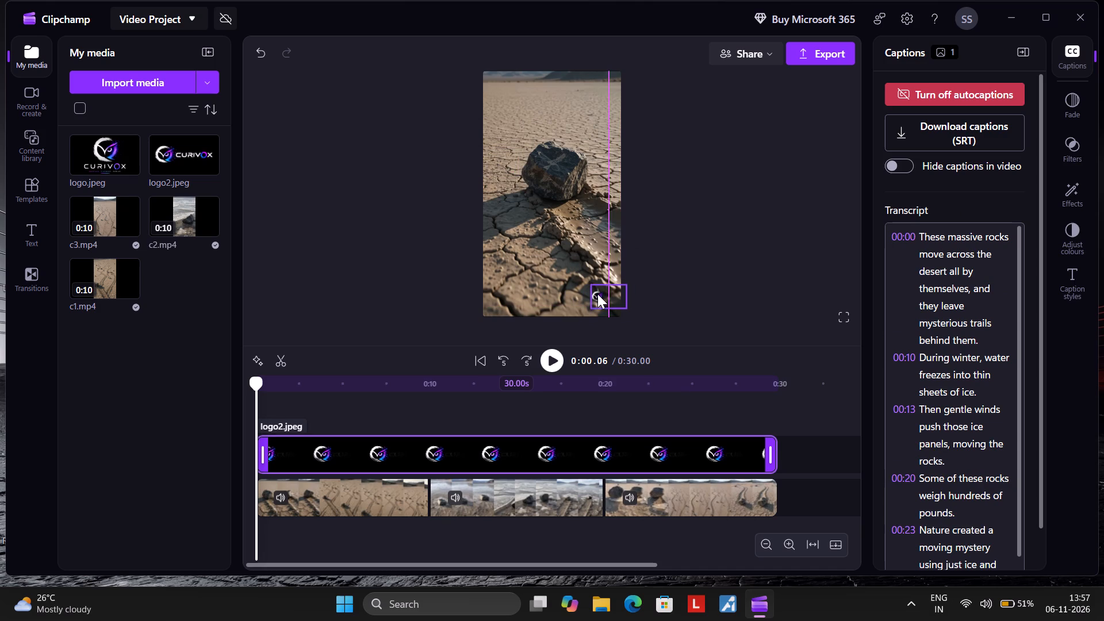
pyautogui.click(679, 300)
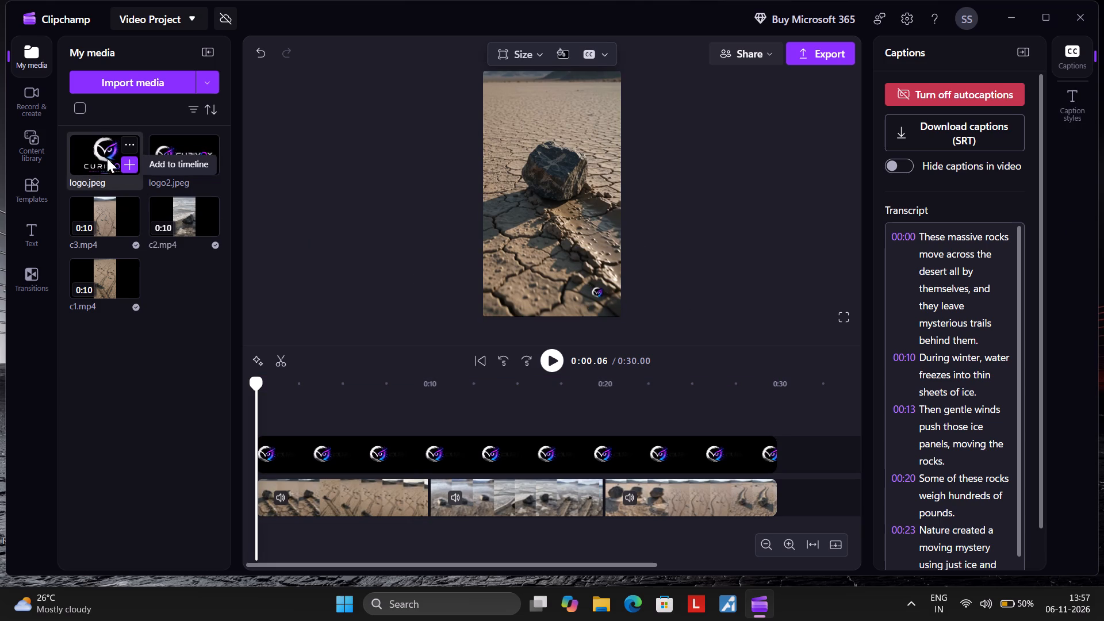
# Add logo.jpeg directly after the logo2.jpeg clip on the same track and trim it to about 2.51 s.
pyautogui.moveTo(102, 158); pyautogui.dragTo(680, 469)
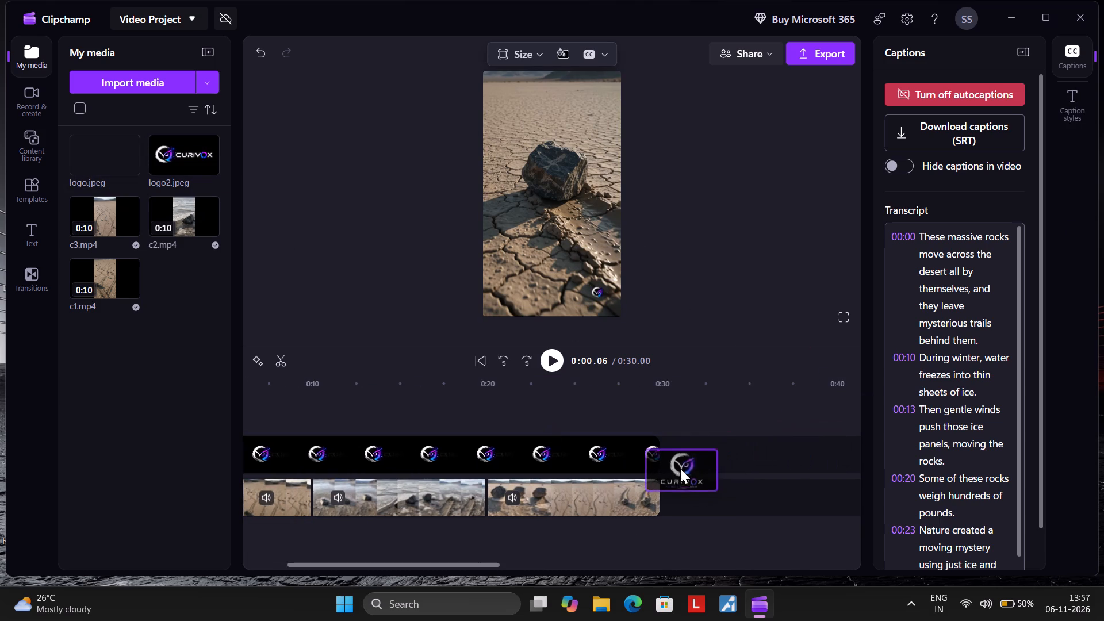
pyautogui.moveTo(680, 469); pyautogui.dragTo(689, 460)
pyautogui.moveTo(720, 454); pyautogui.dragTo(694, 458)
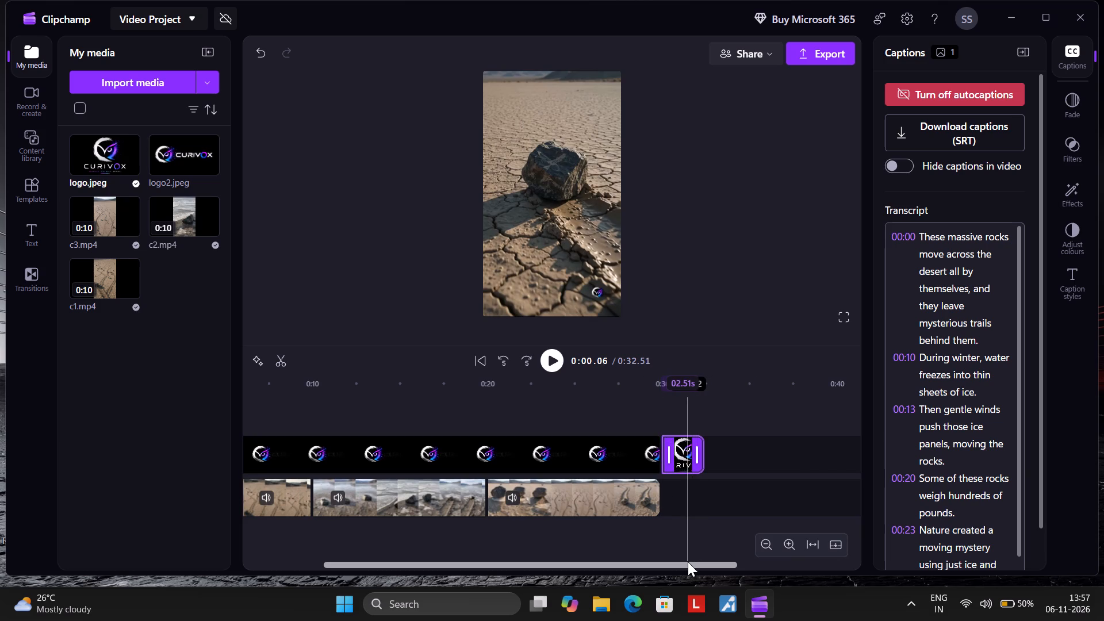
# Play the video from the start and change the caption text style to Boho.
pyautogui.moveTo(688, 562); pyautogui.dragTo(371, 560)
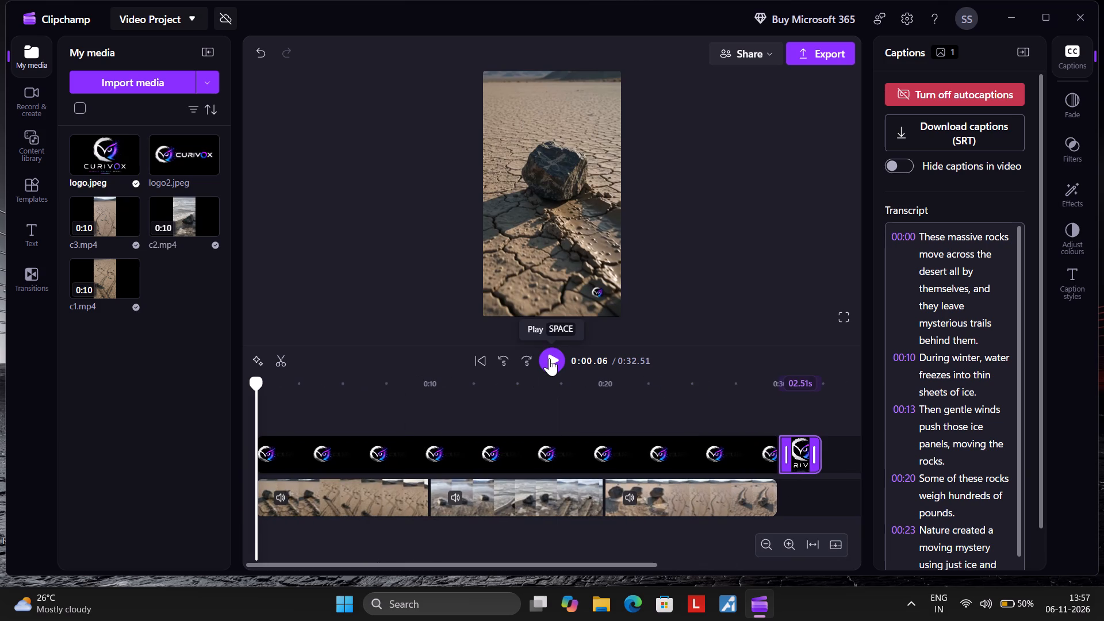
pyautogui.click(549, 358)
pyautogui.click(1068, 287)
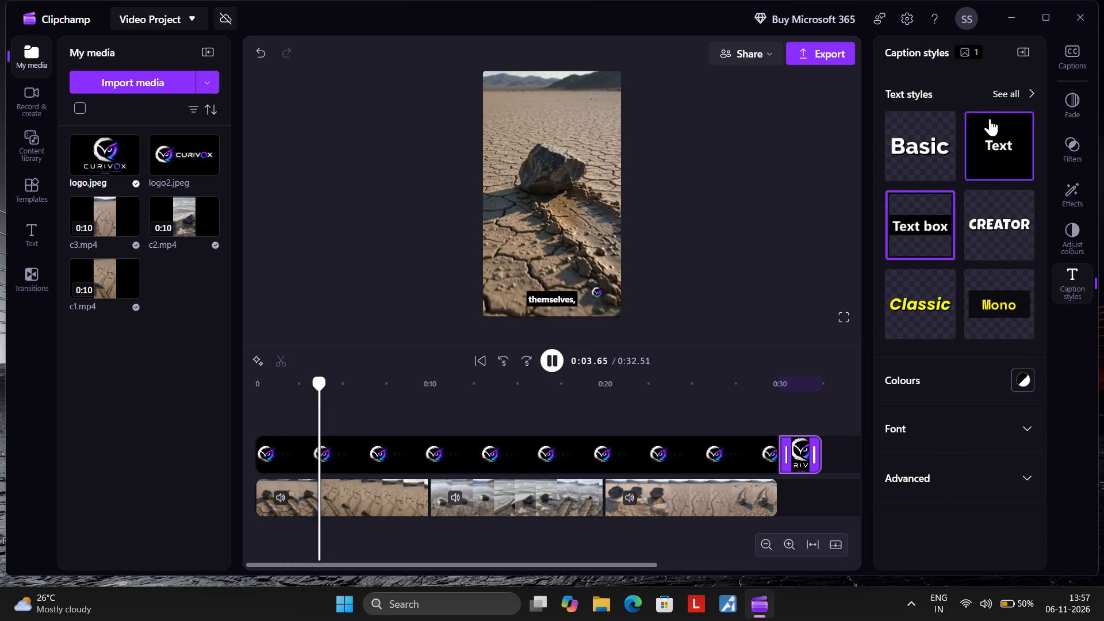
pyautogui.click(990, 104)
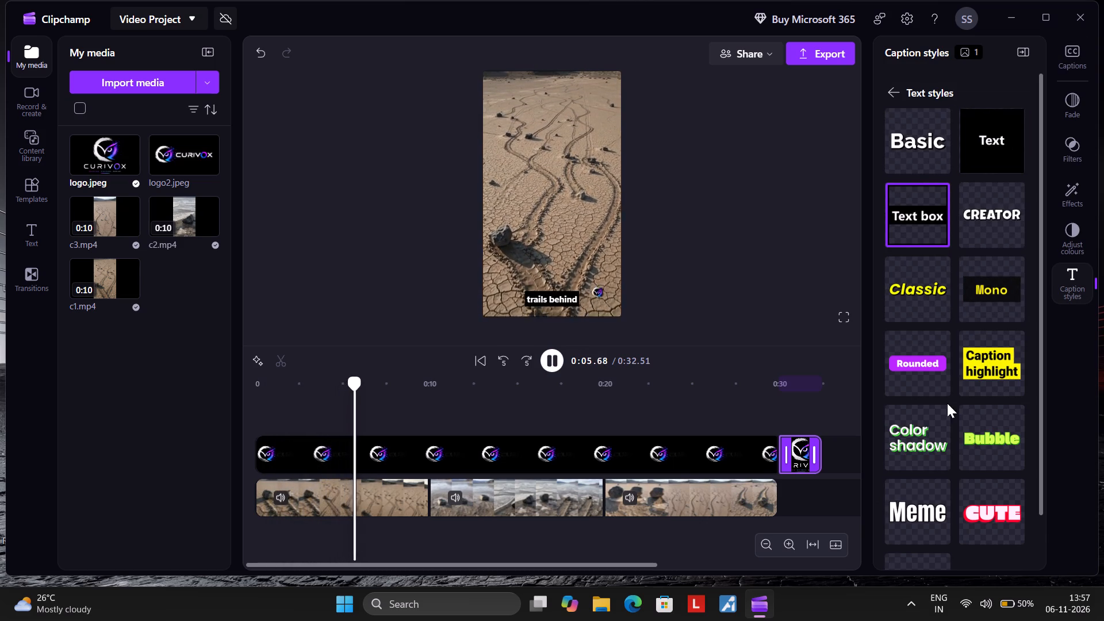
pyautogui.scroll(-6, 947, 403)
pyautogui.click(935, 504)
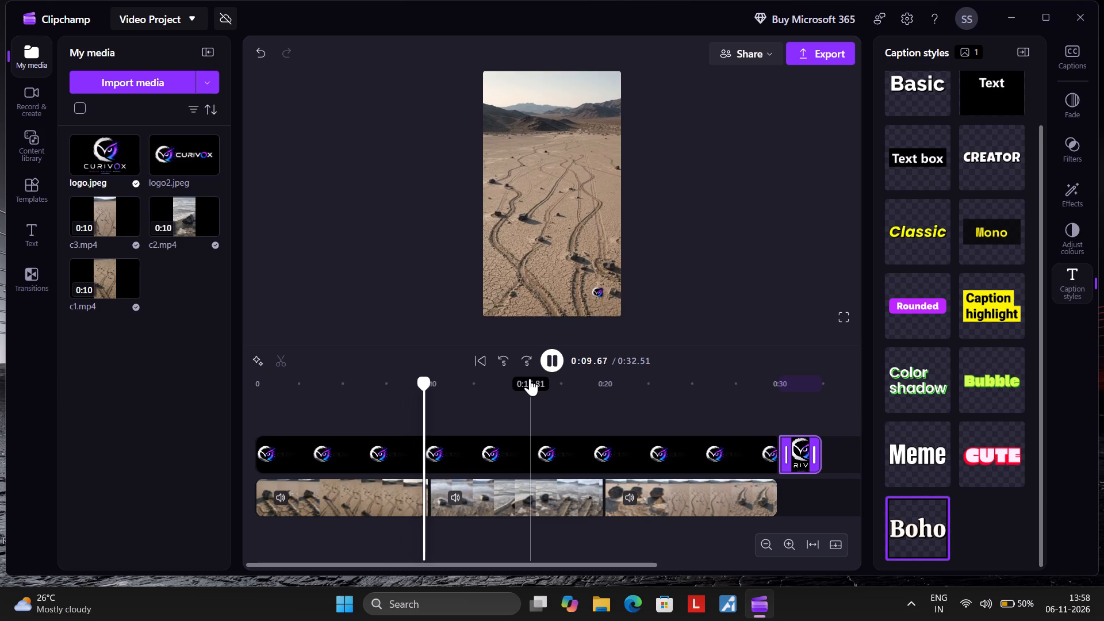
pyautogui.click(558, 356)
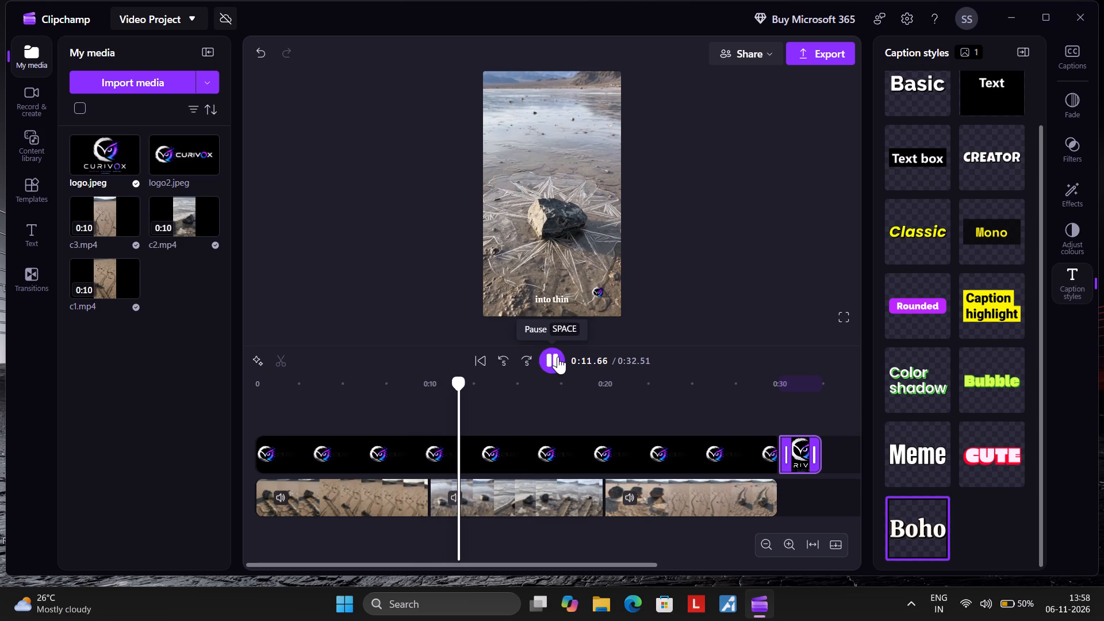
# Add an Ink transition between c1 and c2 and a Liquid streaks transition between c2 and c3.
pyautogui.click(30, 275)
pyautogui.scroll(-1, 161, 405)
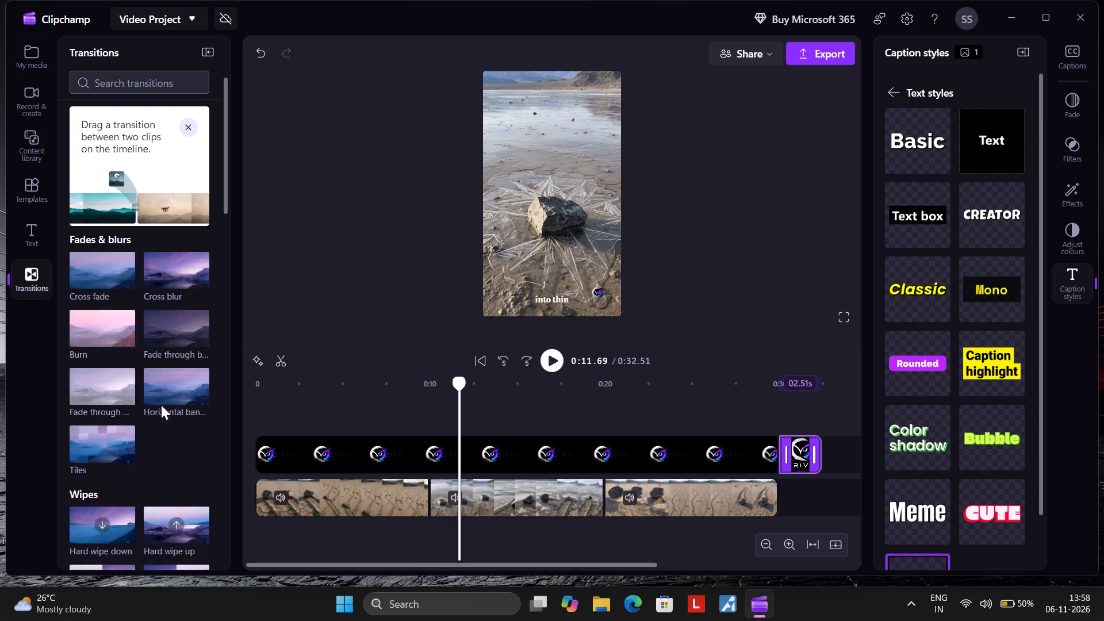
pyautogui.scroll(-2, 161, 405)
pyautogui.moveTo(108, 459); pyautogui.dragTo(426, 488)
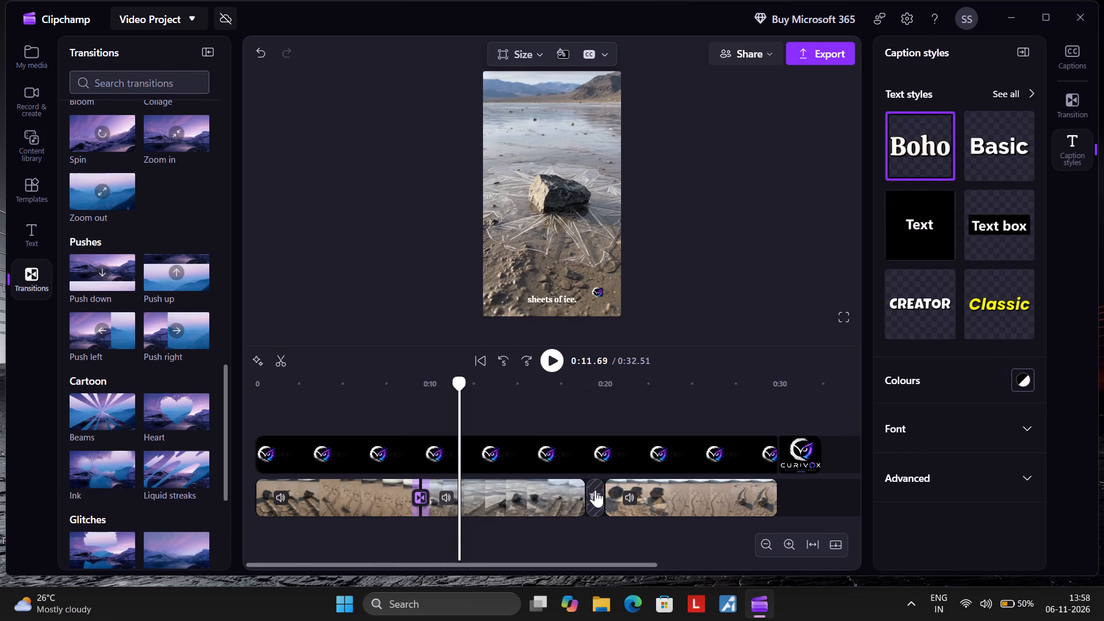
pyautogui.click(596, 490)
pyautogui.moveTo(163, 474); pyautogui.dragTo(580, 507)
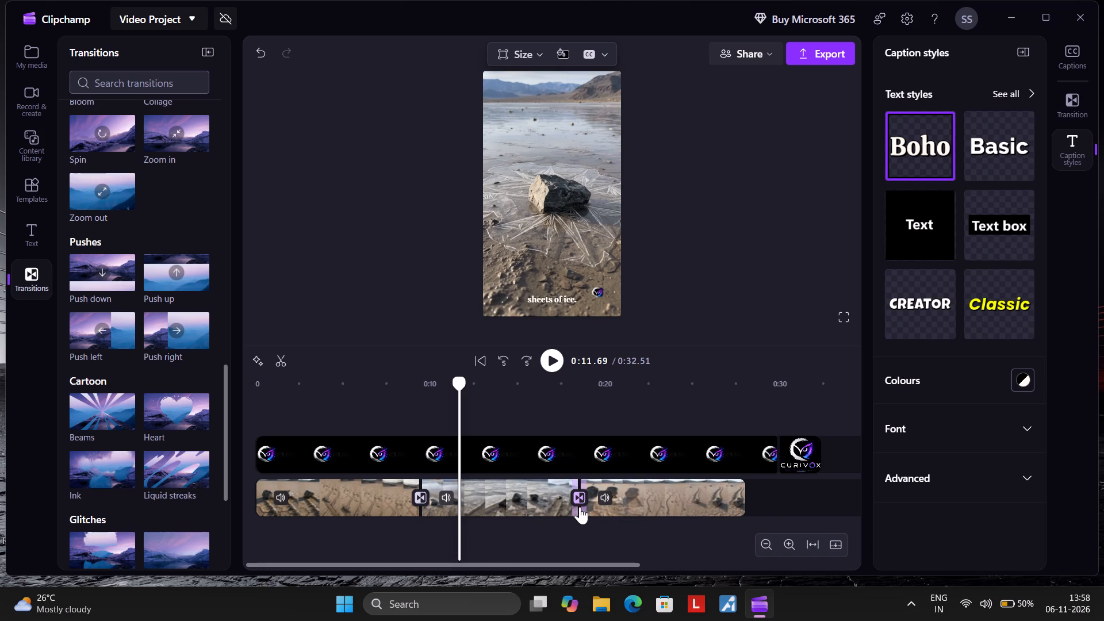
# Trim the logo2.jpeg clip to 28.16 s, level with the end of c3, and move the logo.jpeg clip directly after it.
pyautogui.moveTo(773, 452); pyautogui.dragTo(756, 455)
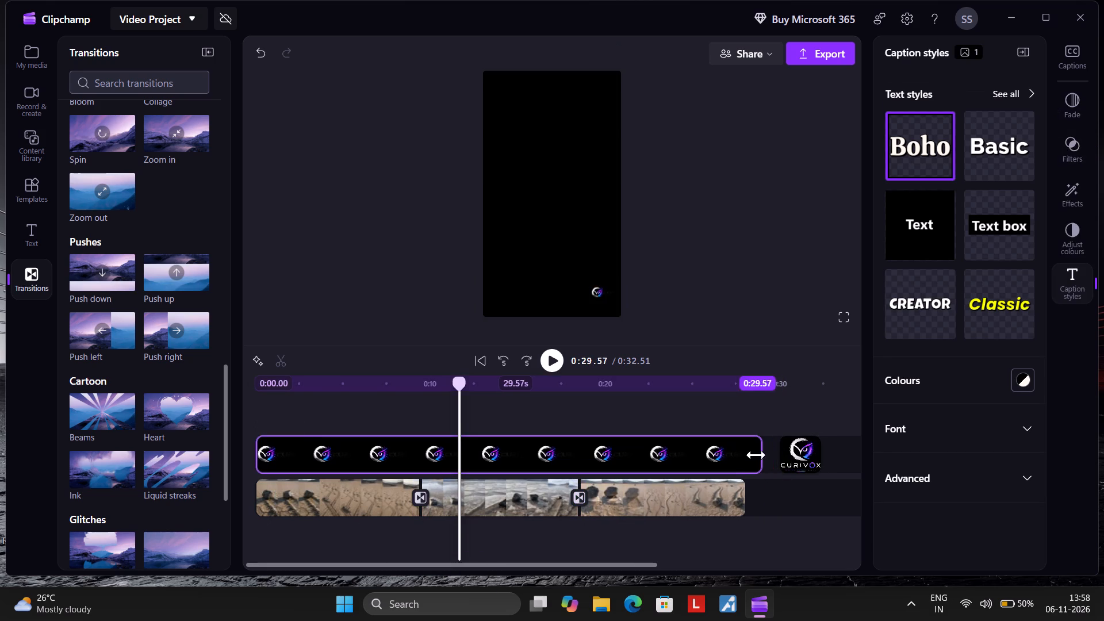
pyautogui.moveTo(756, 455); pyautogui.dragTo(742, 456)
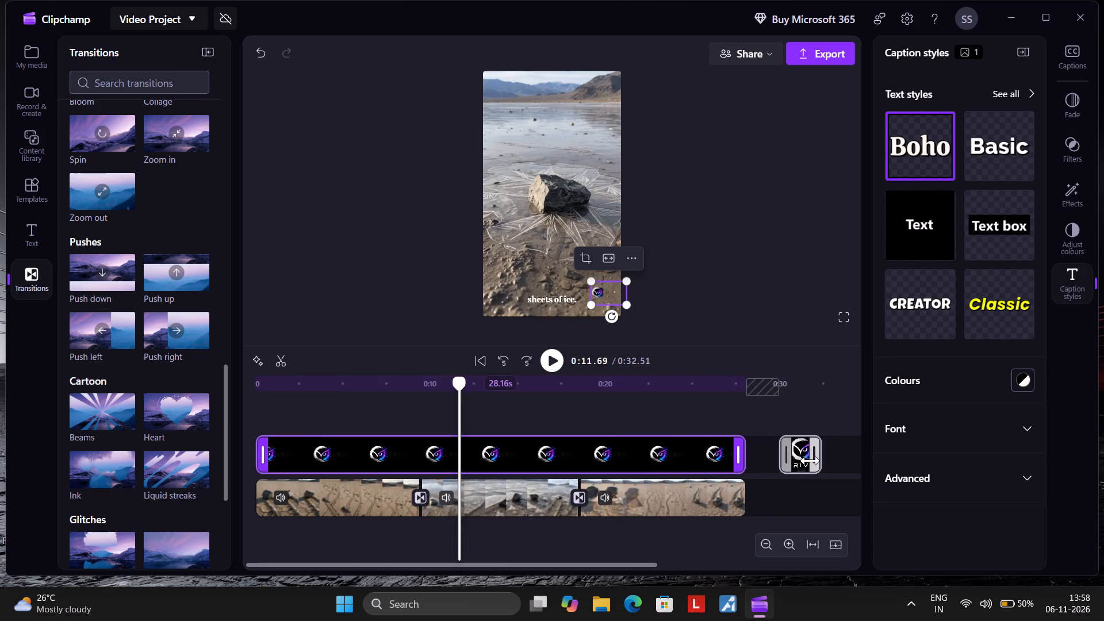
pyautogui.moveTo(799, 459); pyautogui.dragTo(756, 459)
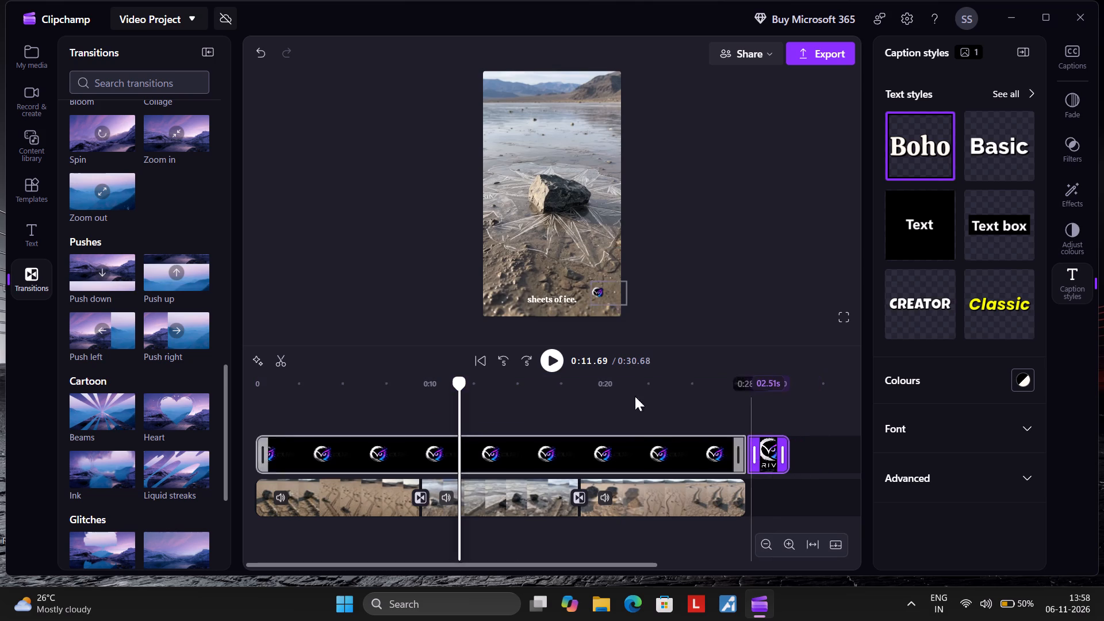
# Play the video from early in the c1 clip to review the transitions, captions and logo.
pyautogui.click(552, 357)
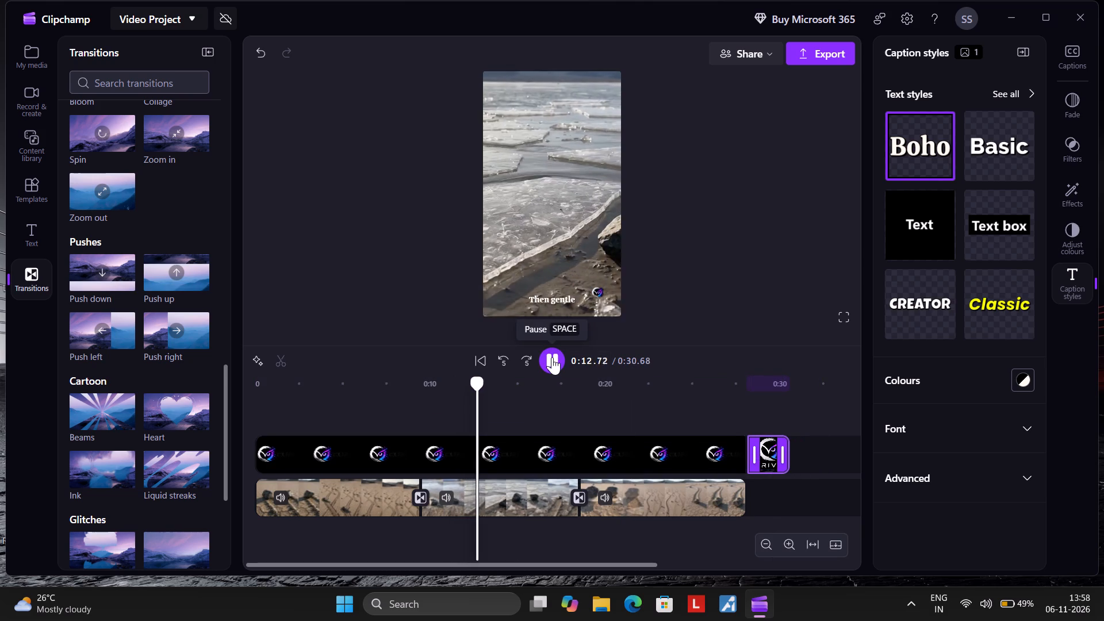
pyautogui.moveTo(501, 385); pyautogui.dragTo(320, 412)
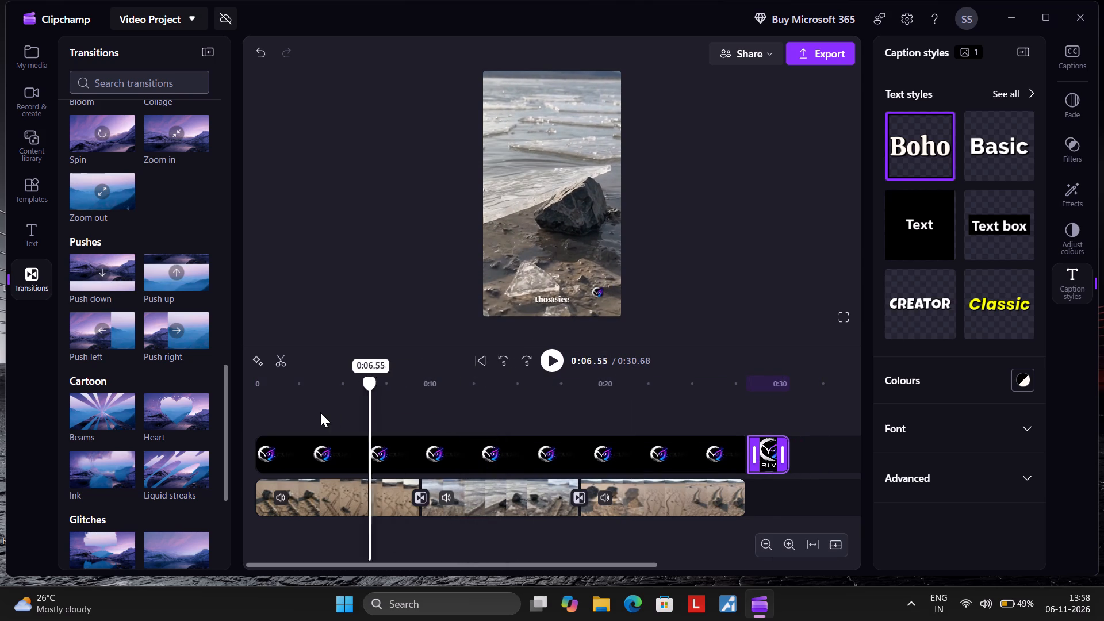
pyautogui.moveTo(320, 412); pyautogui.dragTo(309, 413)
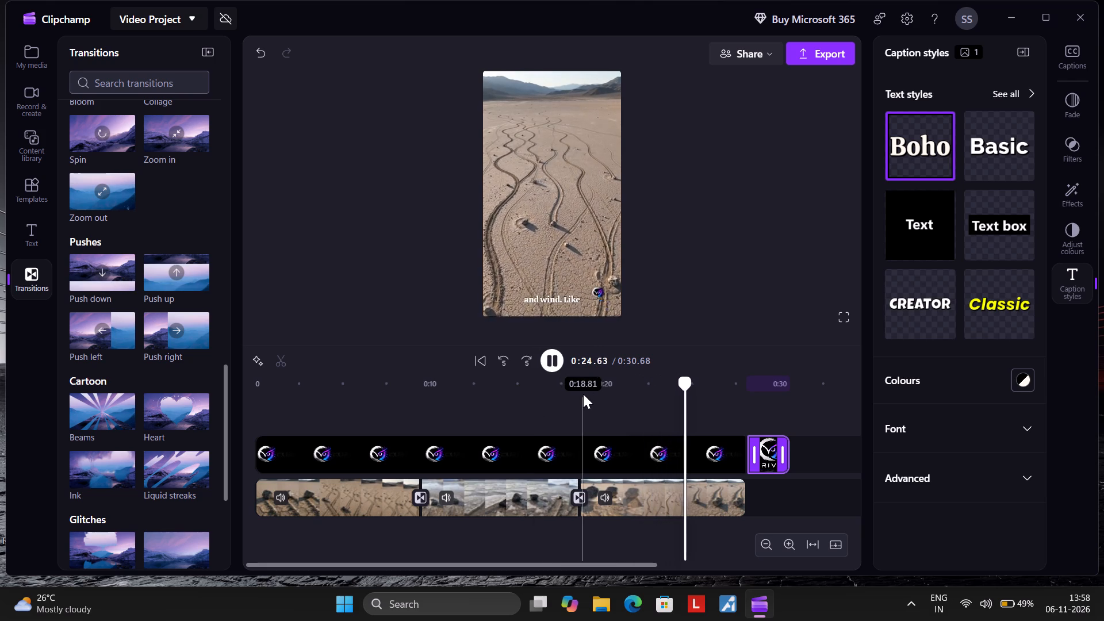
# Add a Glitch reveal transition between the logo2.jpeg and logo.jpeg clips.
pyautogui.scroll(-1, 140, 453)
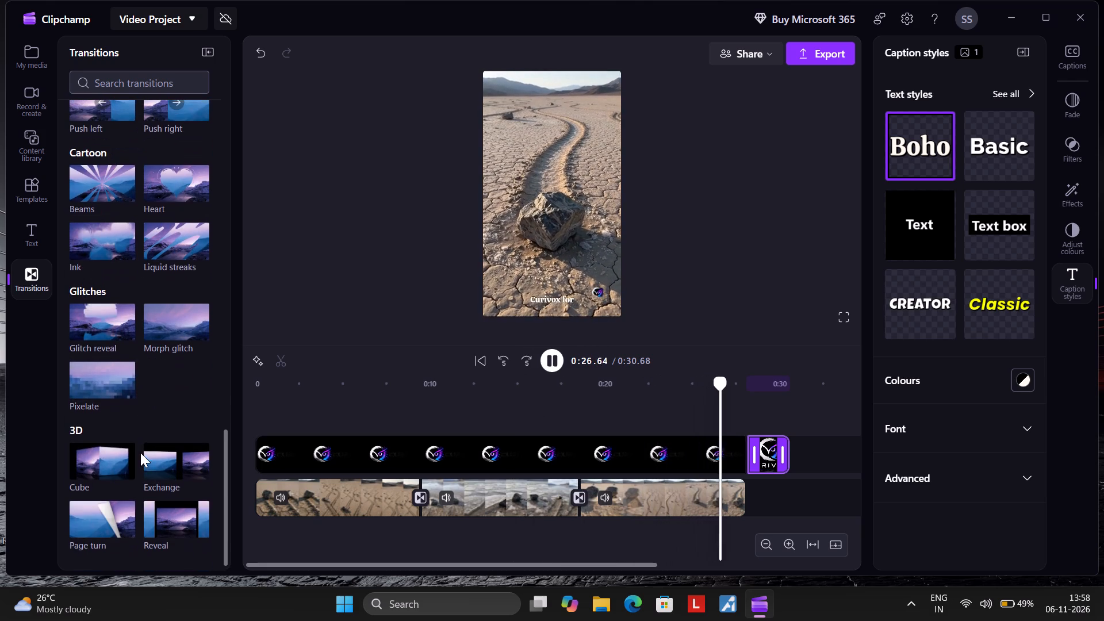
pyautogui.moveTo(99, 316); pyautogui.dragTo(769, 454)
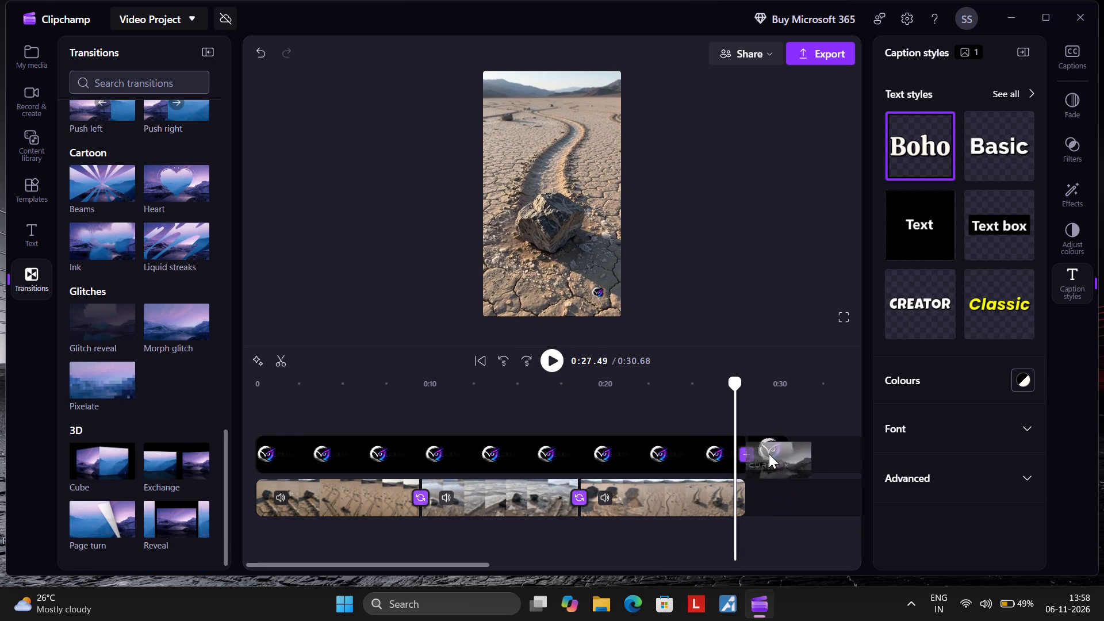
pyautogui.moveTo(769, 454); pyautogui.dragTo(744, 457)
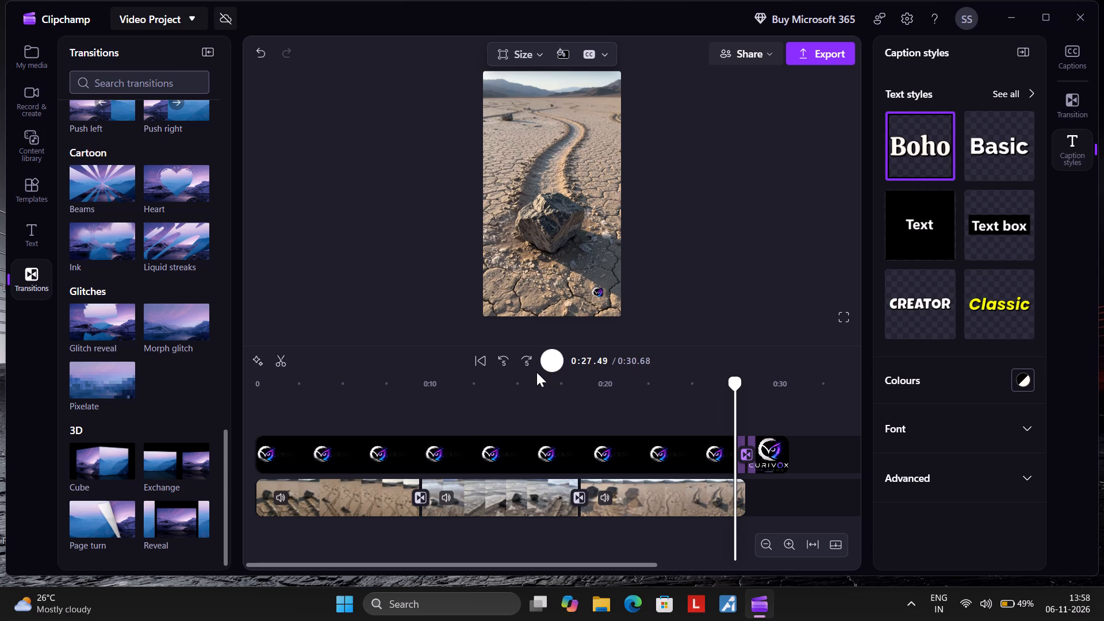
# Preview the transition into the closing logo.jpeg clip.
pyautogui.click(547, 364)
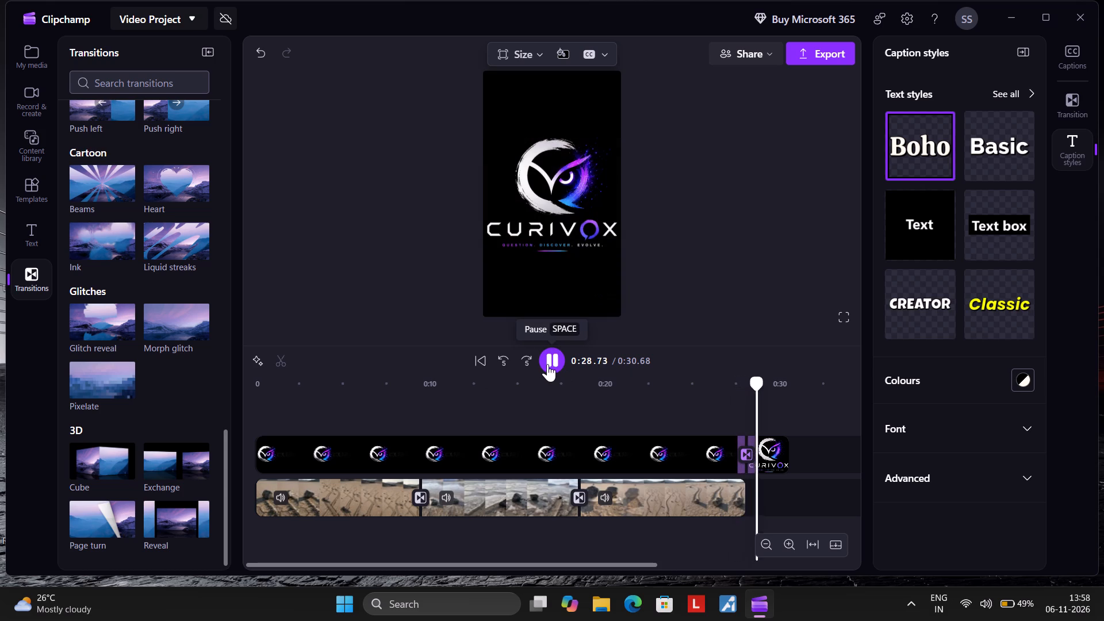
pyautogui.click(547, 364)
# Add a Creator-style text from the start of the timeline on its own track and extend it to 28.16 s, level with c3's end.
pyautogui.moveTo(765, 382); pyautogui.dragTo(156, 425)
pyautogui.click(33, 63)
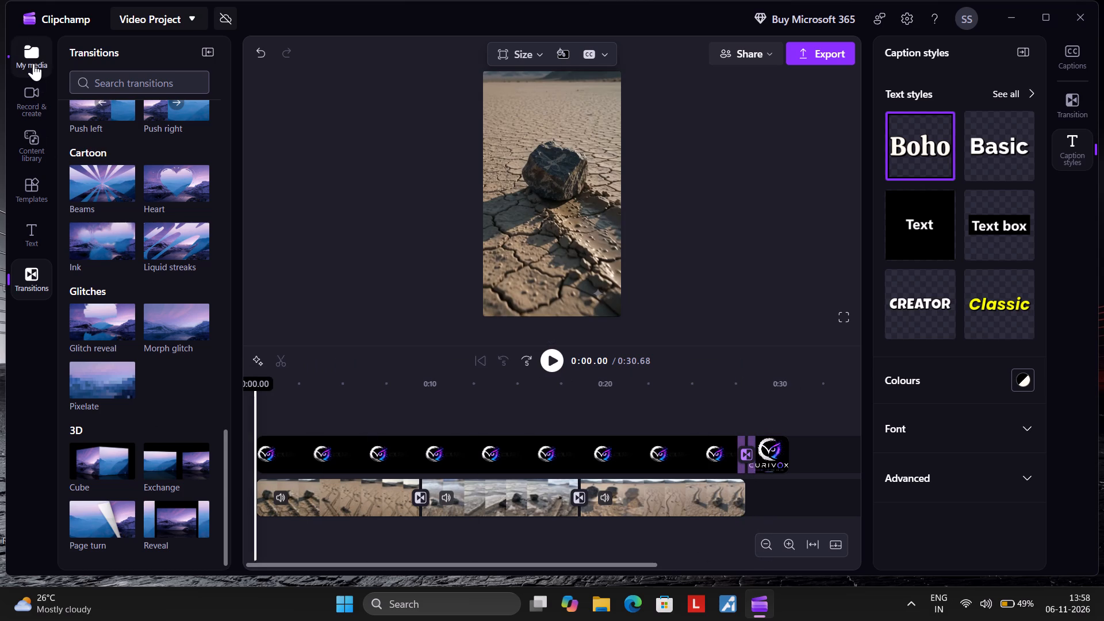
pyautogui.click(30, 240)
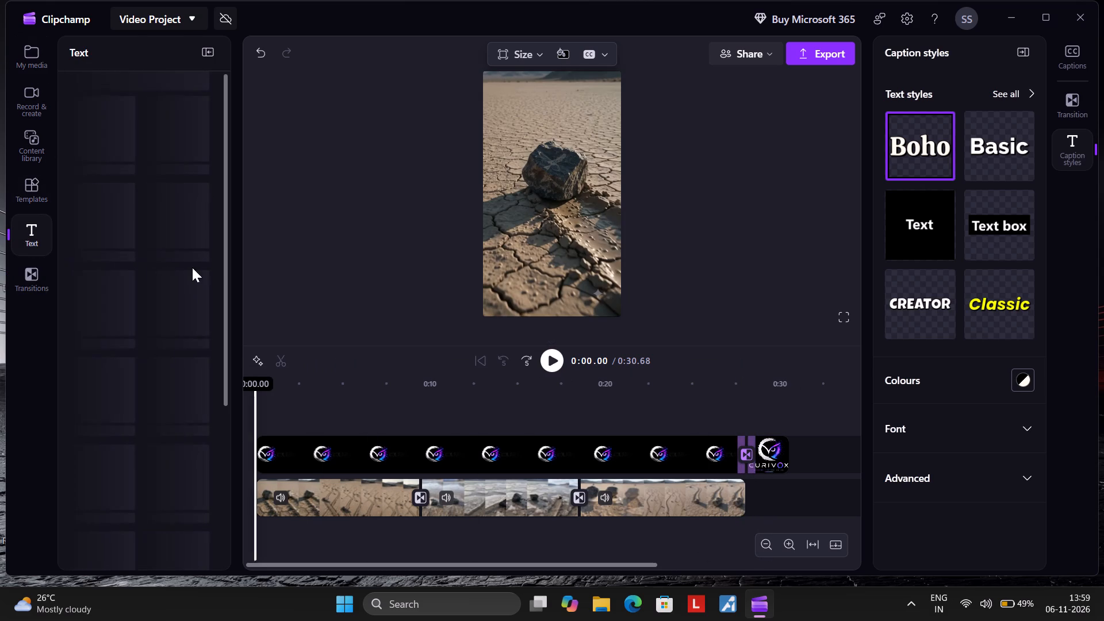
pyautogui.scroll(1, 162, 369)
pyautogui.scroll(-1, 162, 369)
pyautogui.scroll(1, 162, 369)
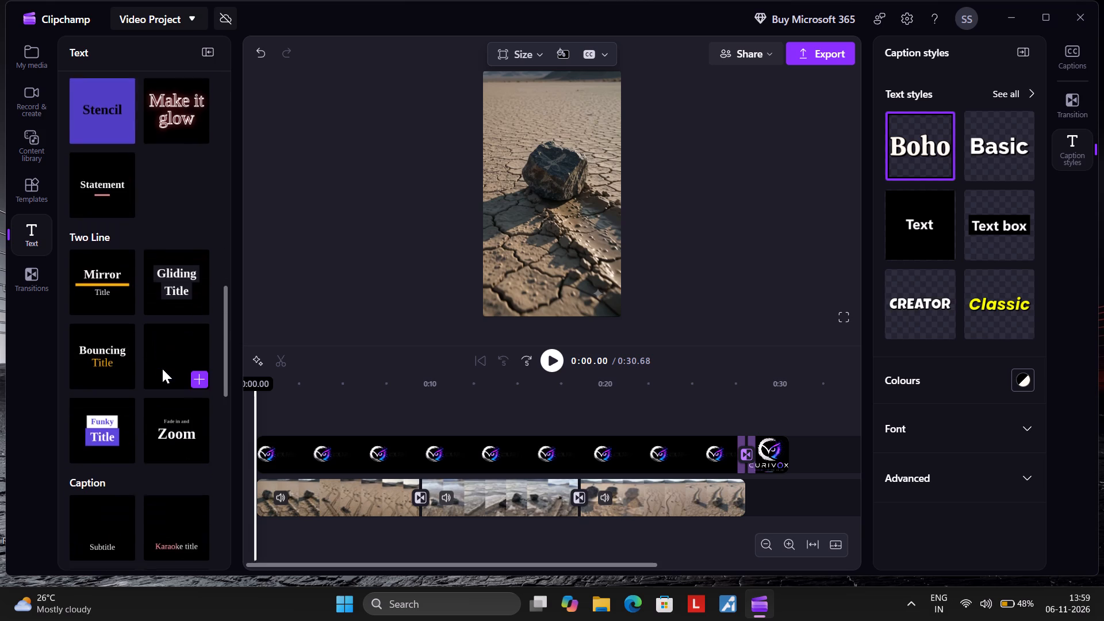
pyautogui.scroll(1, 162, 369)
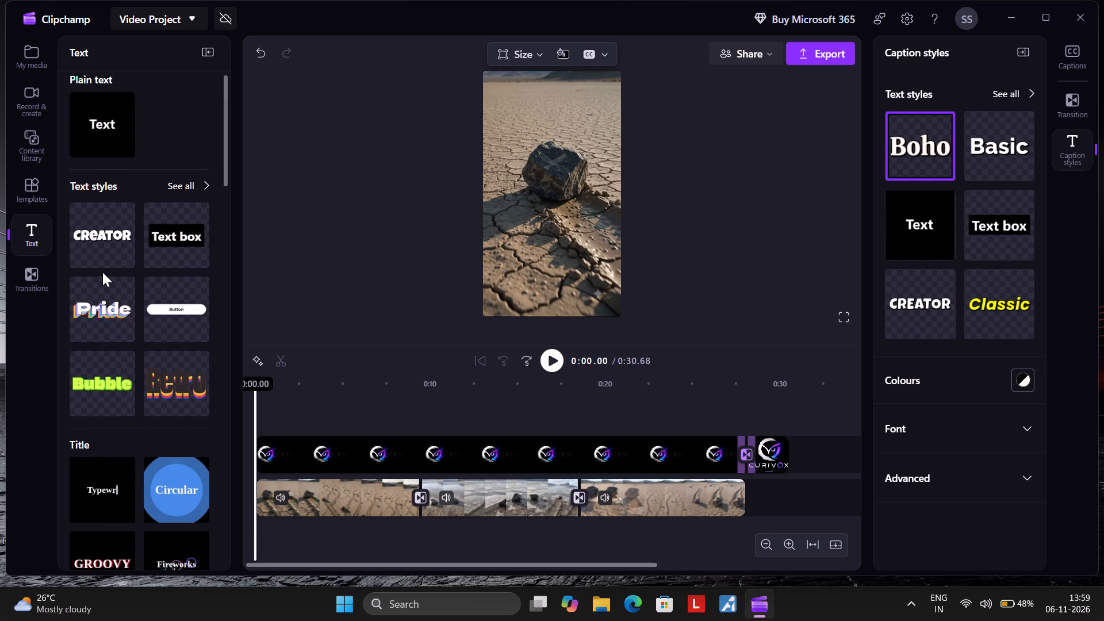
pyautogui.moveTo(102, 251); pyautogui.dragTo(280, 434)
pyautogui.moveTo(259, 431); pyautogui.dragTo(228, 435)
pyautogui.moveTo(331, 427); pyautogui.dragTo(730, 433)
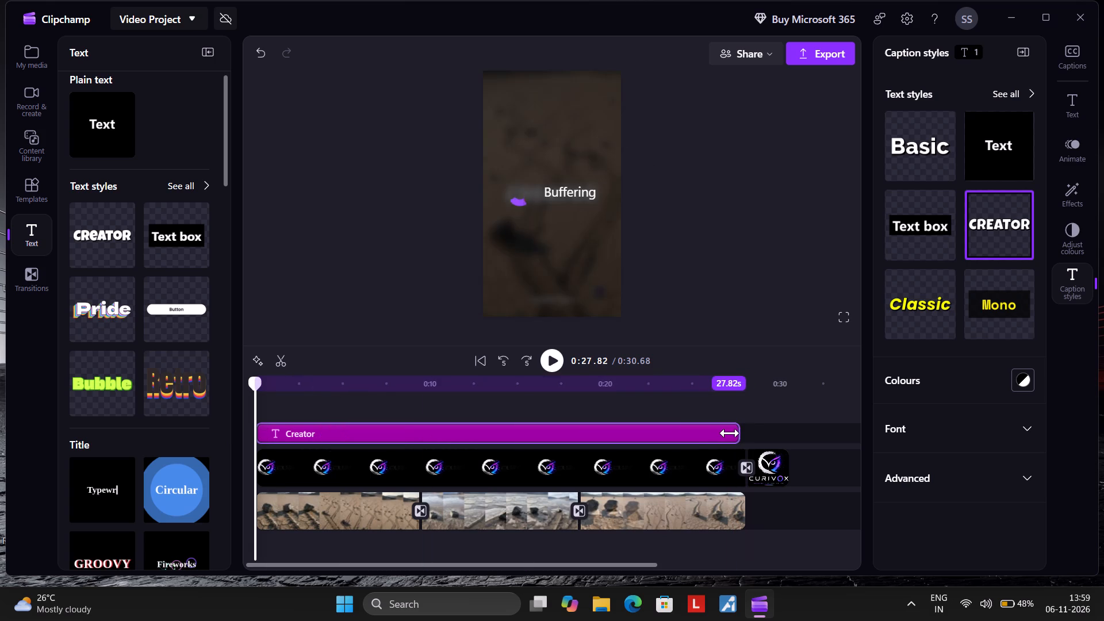
pyautogui.moveTo(730, 433); pyautogui.dragTo(733, 438)
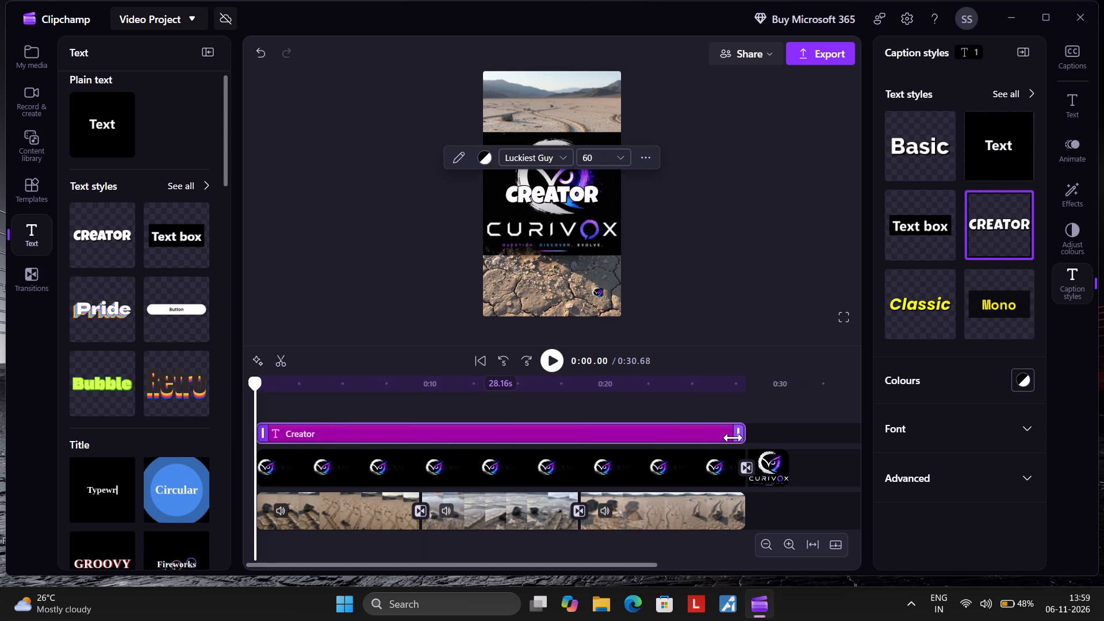
# Replace the Creator placeholder text with "THESE ROCKS MOVE BY THEMSELVES?!😱".
pyautogui.doubleClick(576, 189)
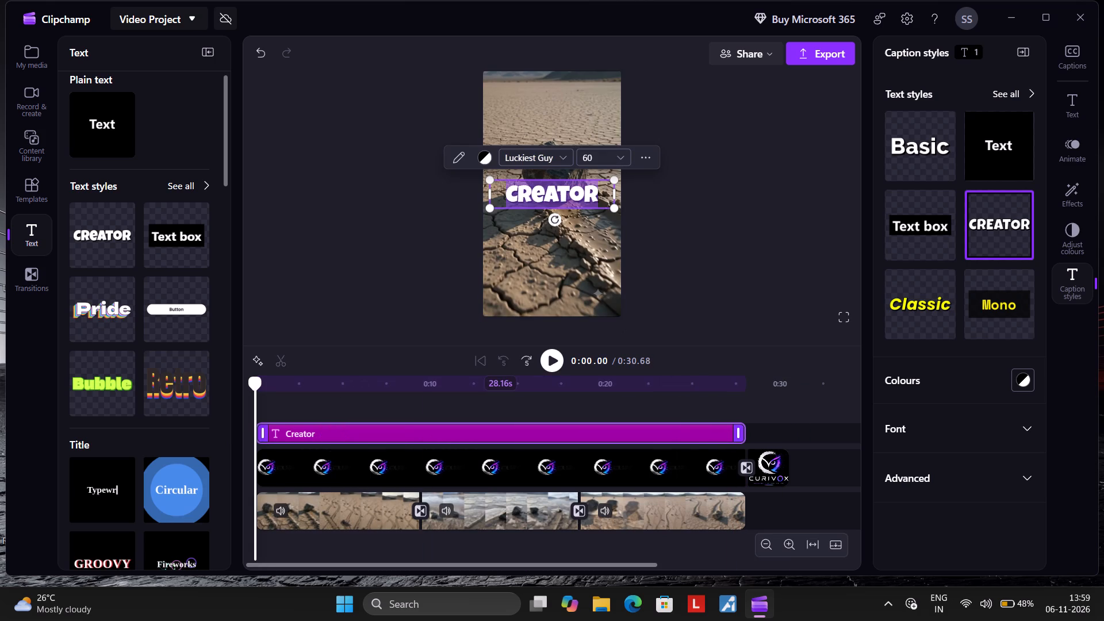
pyautogui.press('BackSpace')
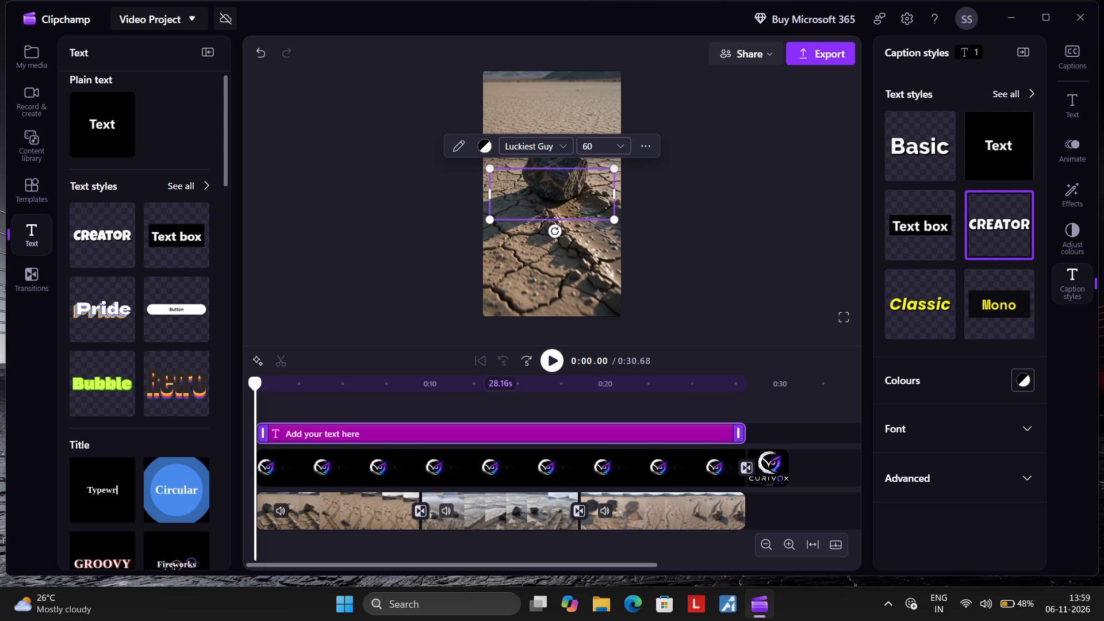
pyautogui.write('THESE ROCKS MOVE BY THEMSEV')
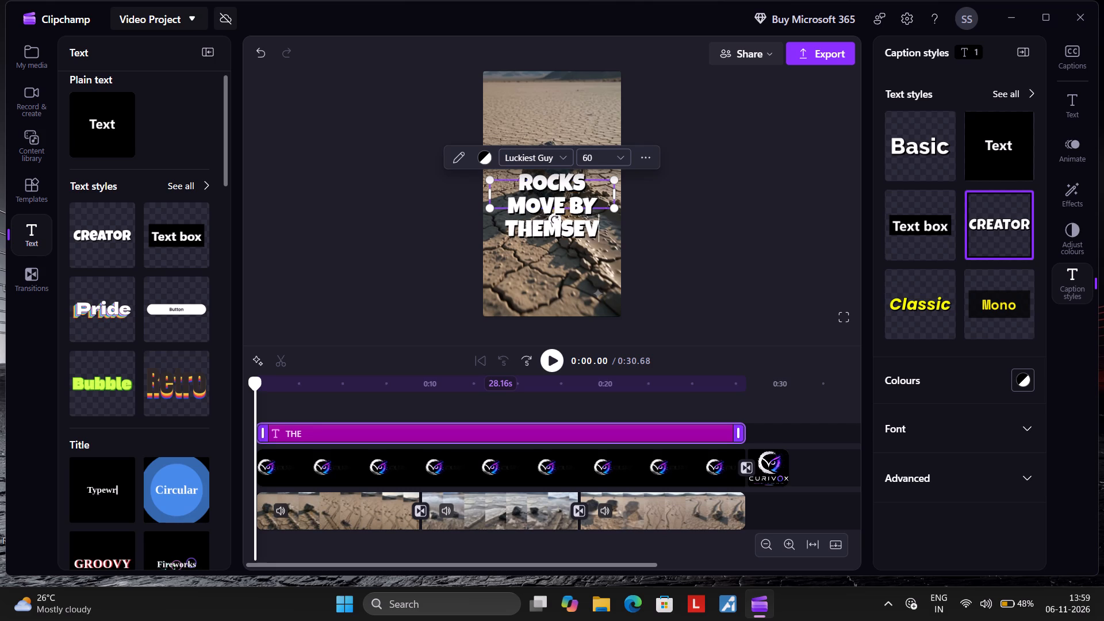
pyautogui.press('BackSpace')
pyautogui.write('LVES')
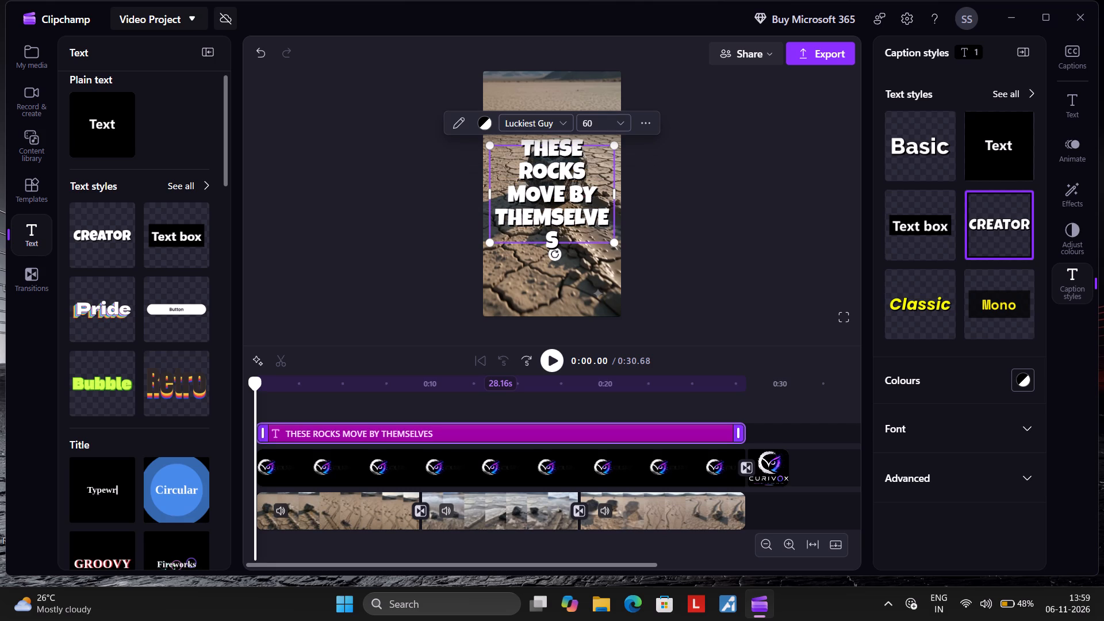
pyautogui.write('?!')
pyautogui.press('super+period')
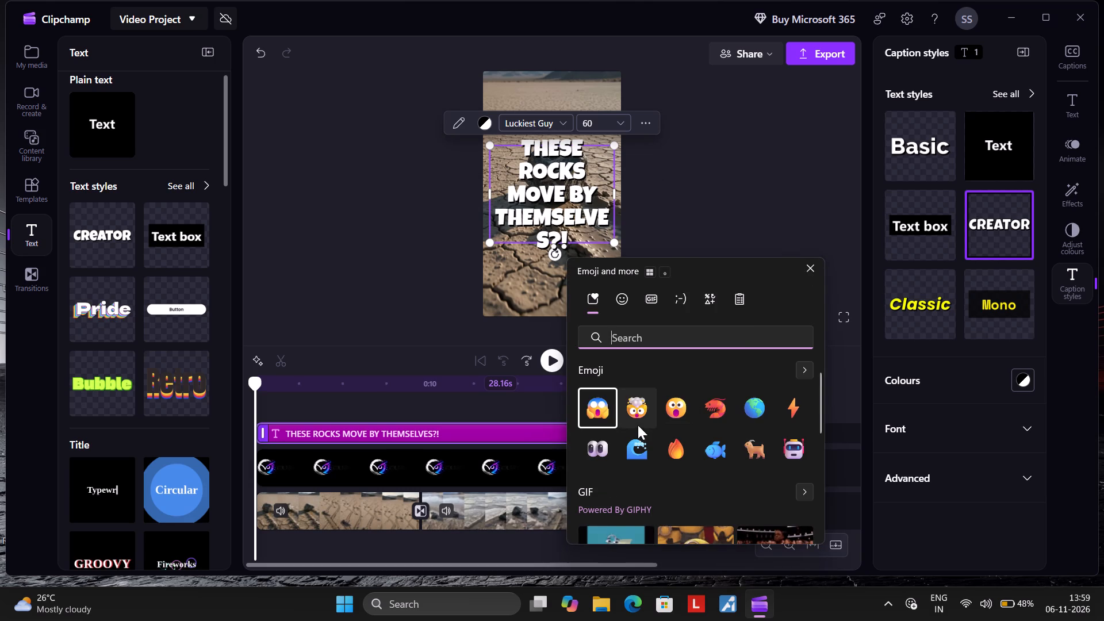
pyautogui.click(601, 416)
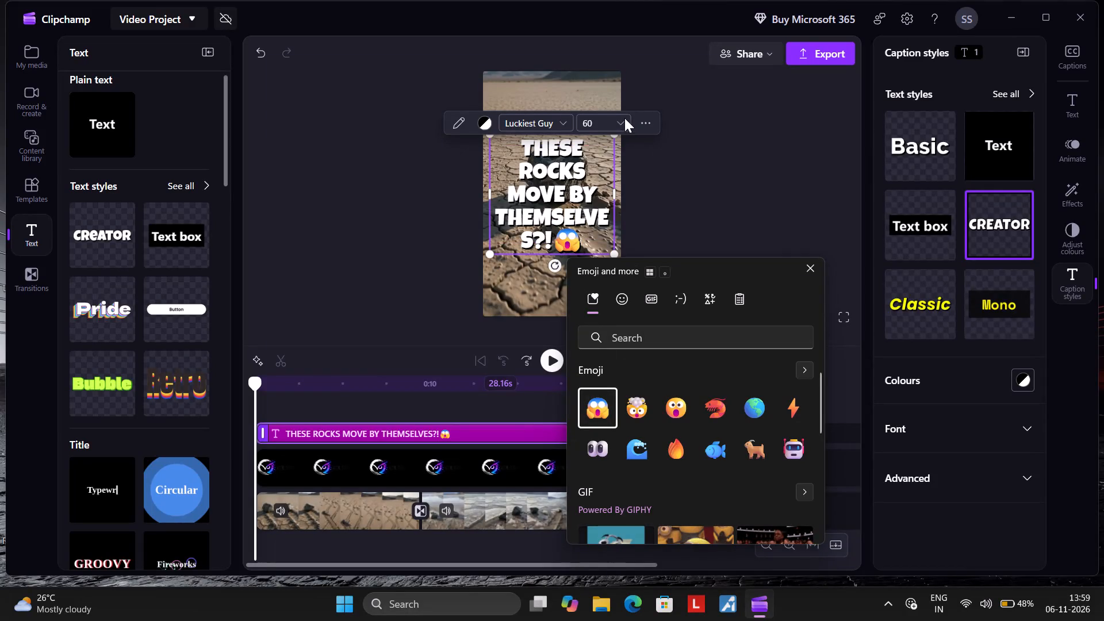
# Set the rocks title's font size to 20 and move it to the top of the video frame.
pyautogui.click(619, 112)
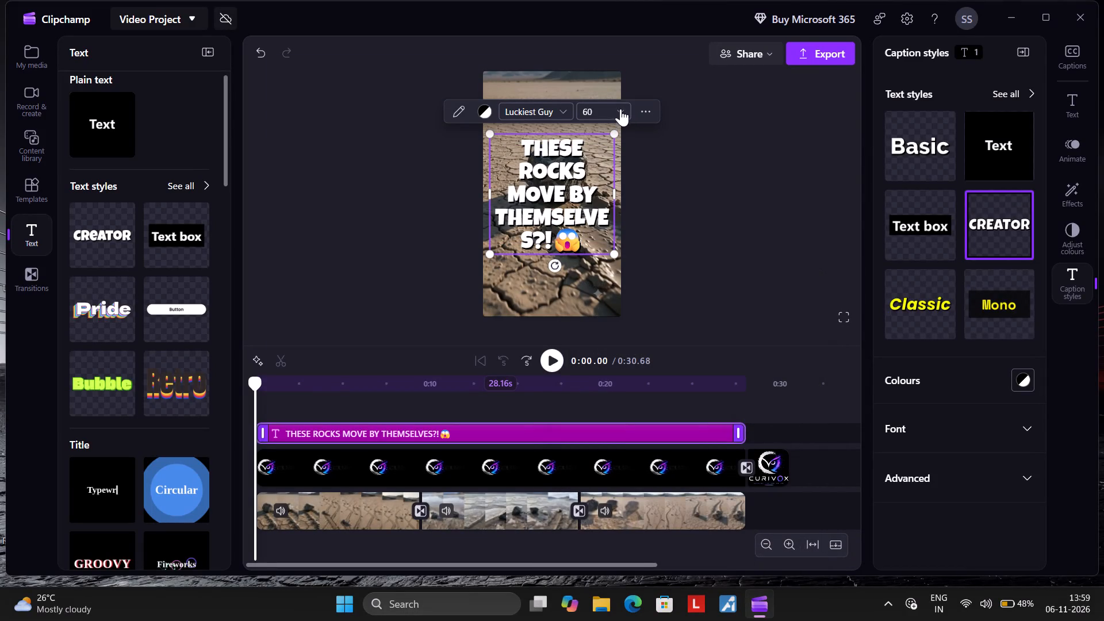
pyautogui.click(620, 107)
pyautogui.click(609, 232)
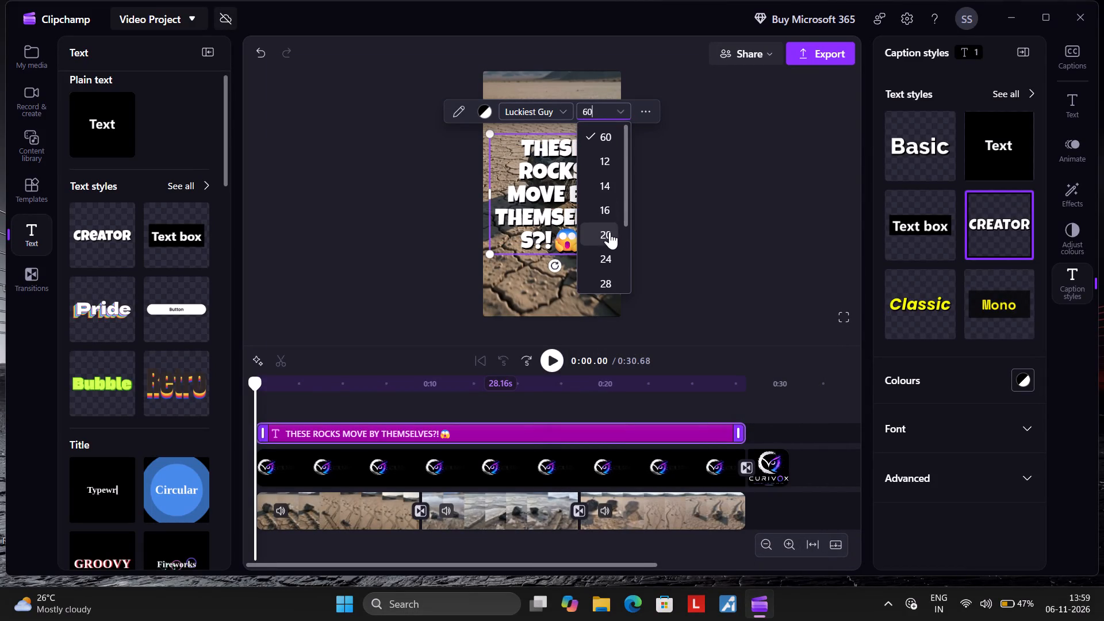
pyautogui.click(701, 233)
pyautogui.moveTo(560, 193); pyautogui.dragTo(555, 122)
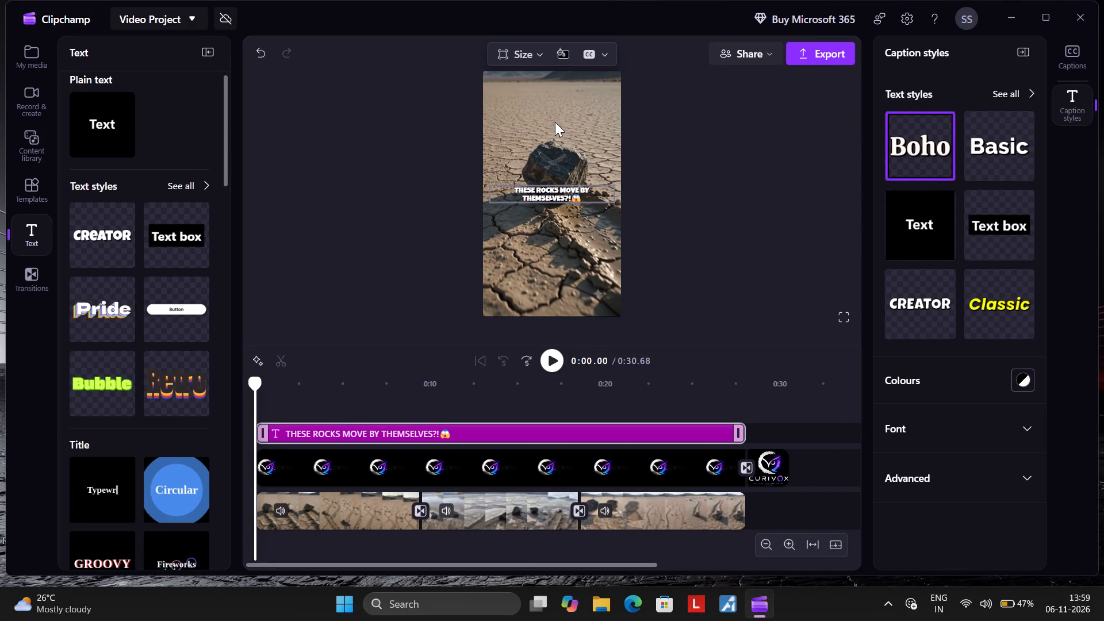
pyautogui.moveTo(555, 122); pyautogui.dragTo(558, 93)
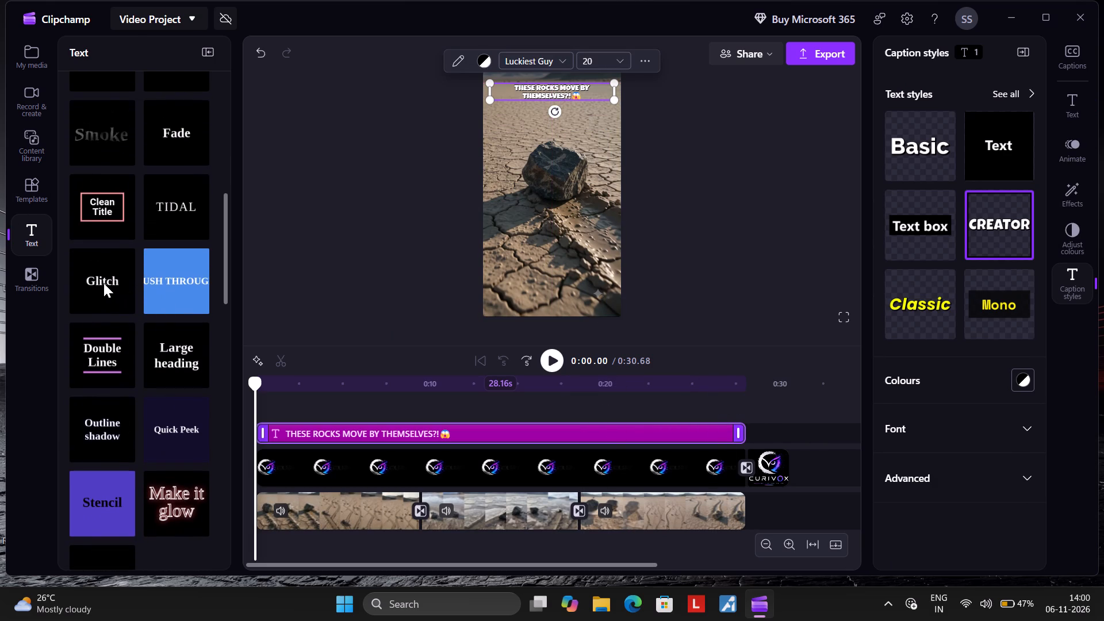
# Add a Glitch text directly after the rocks title and trim it to about 2.5 s, level with the end of logo.jpeg.
pyautogui.moveTo(104, 283); pyautogui.dragTo(661, 424)
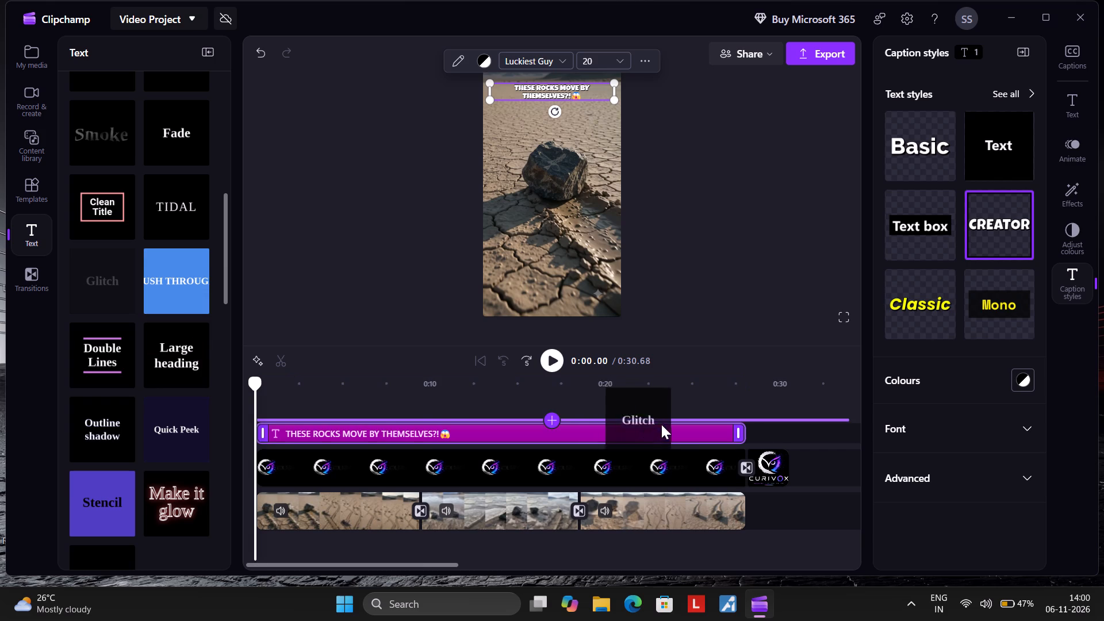
pyautogui.moveTo(661, 424); pyautogui.dragTo(747, 430)
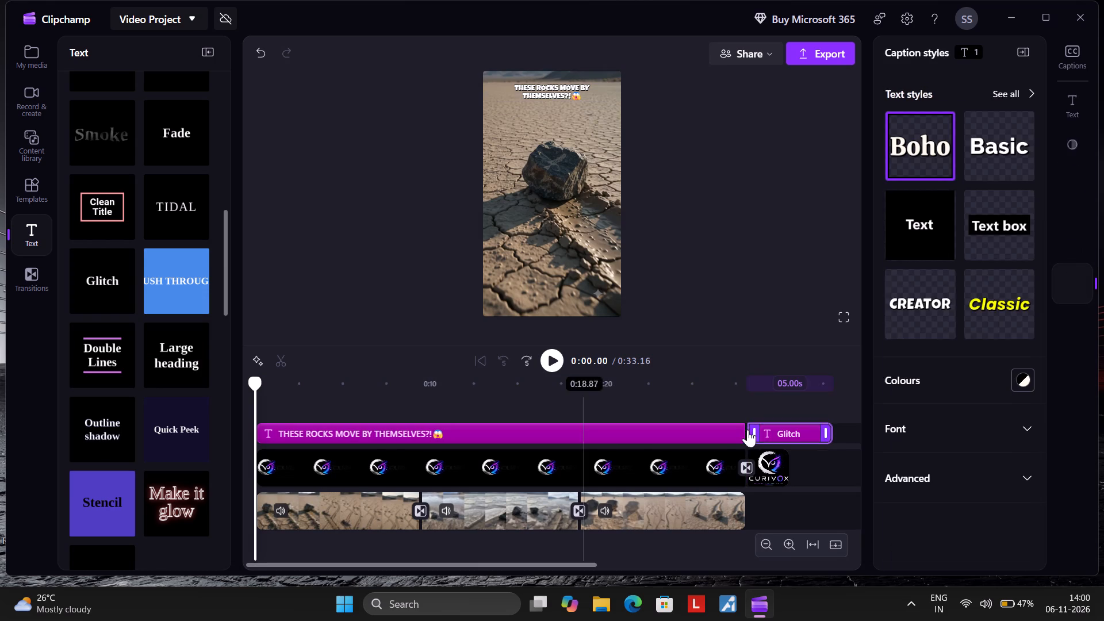
pyautogui.moveTo(825, 434); pyautogui.dragTo(782, 436)
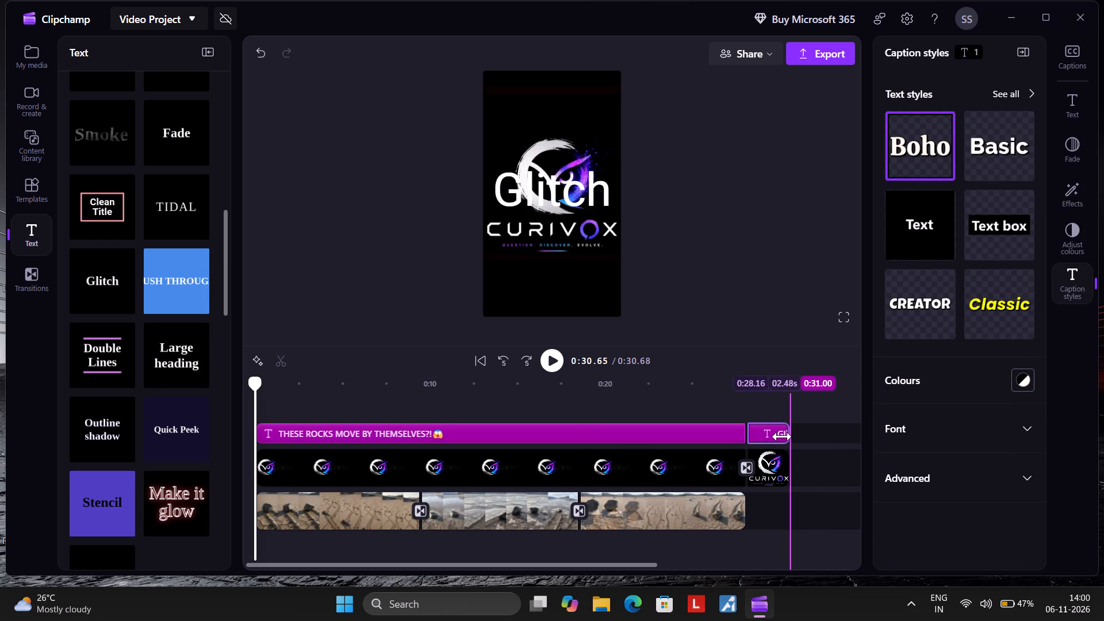
# Replace the Glitch placeholder text over the closing logo with "Subscribe For More".
pyautogui.click(767, 418)
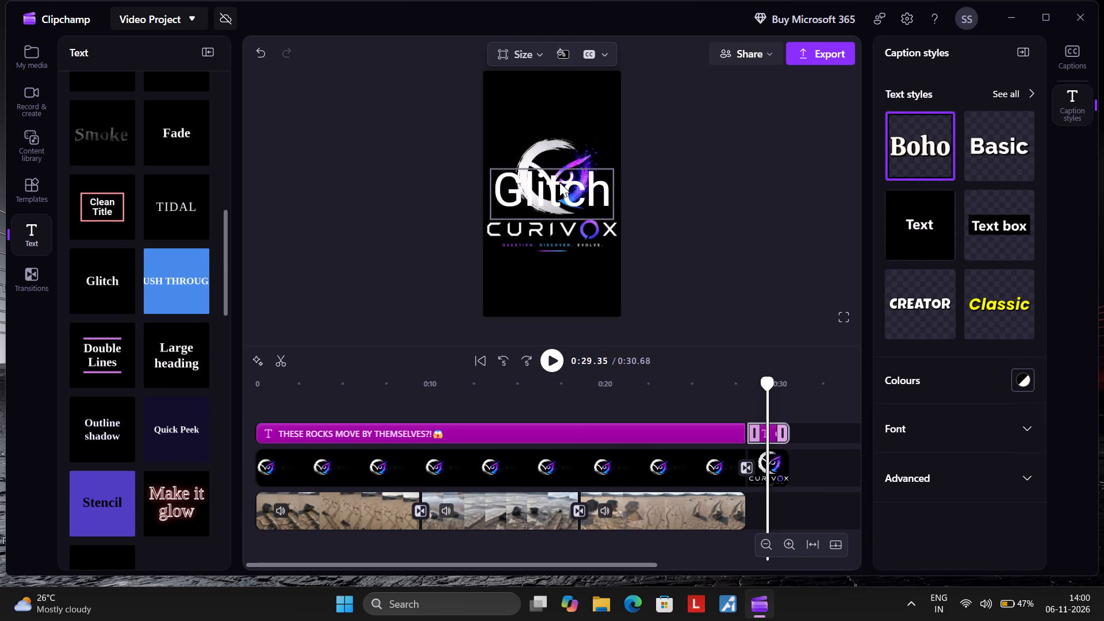
pyautogui.doubleClick(559, 182)
pyautogui.click(907, 127)
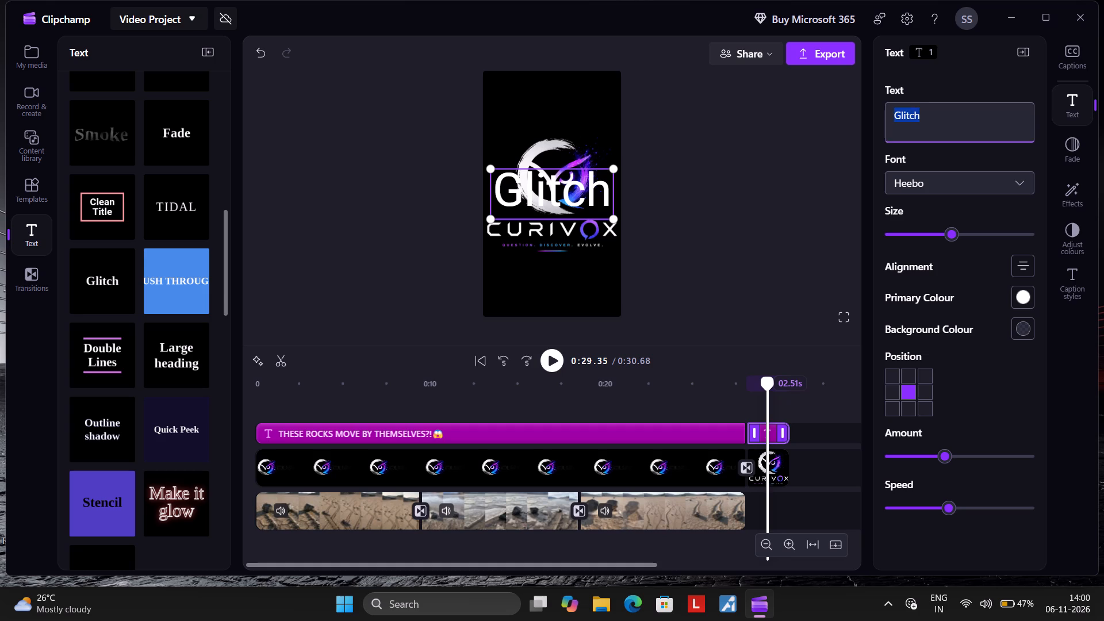
pyautogui.press('BackSpace')
pyautogui.press('s')
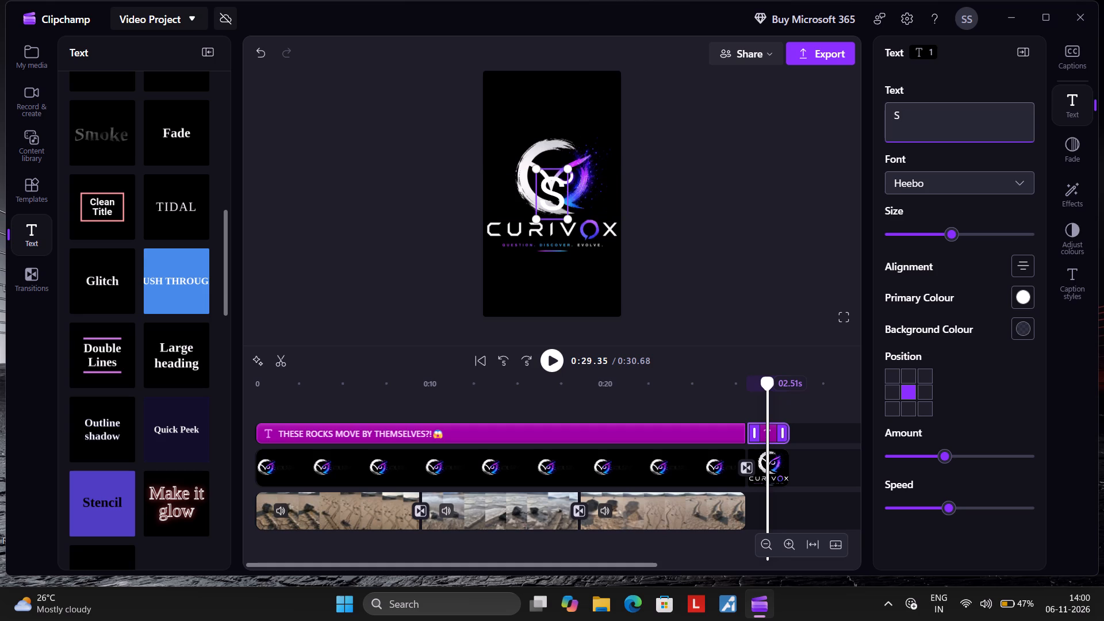
pyautogui.write('ubscribe')
pyautogui.press('space')
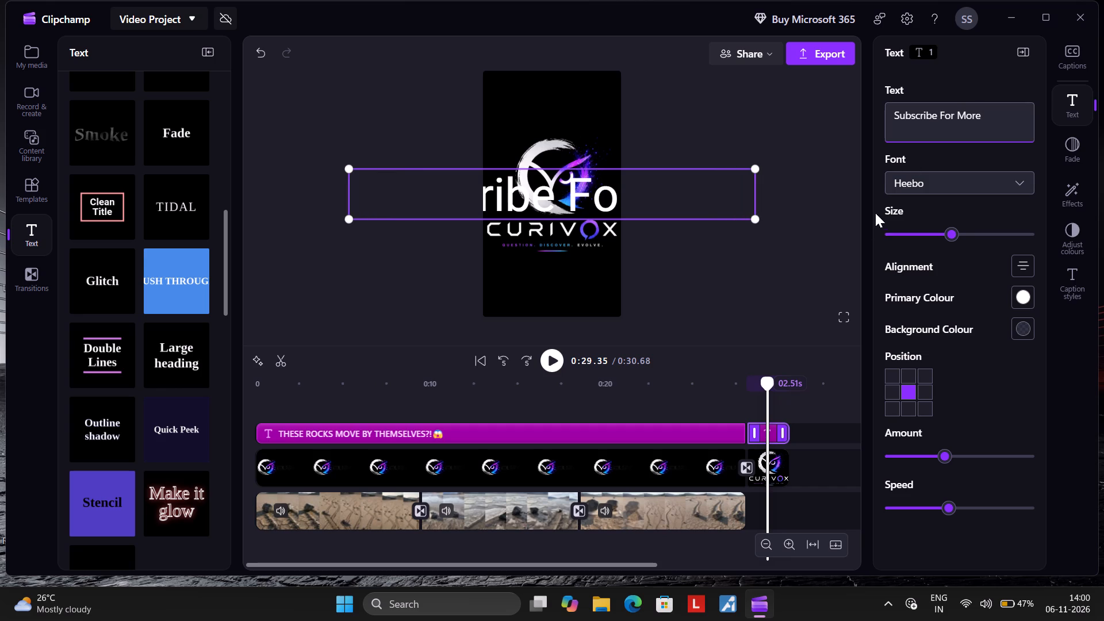
# Shrink the "Subscribe For More" text to fit the frame width and set its primary colour to purple #BC11F8.
pyautogui.click(895, 231)
pyautogui.press('Right')
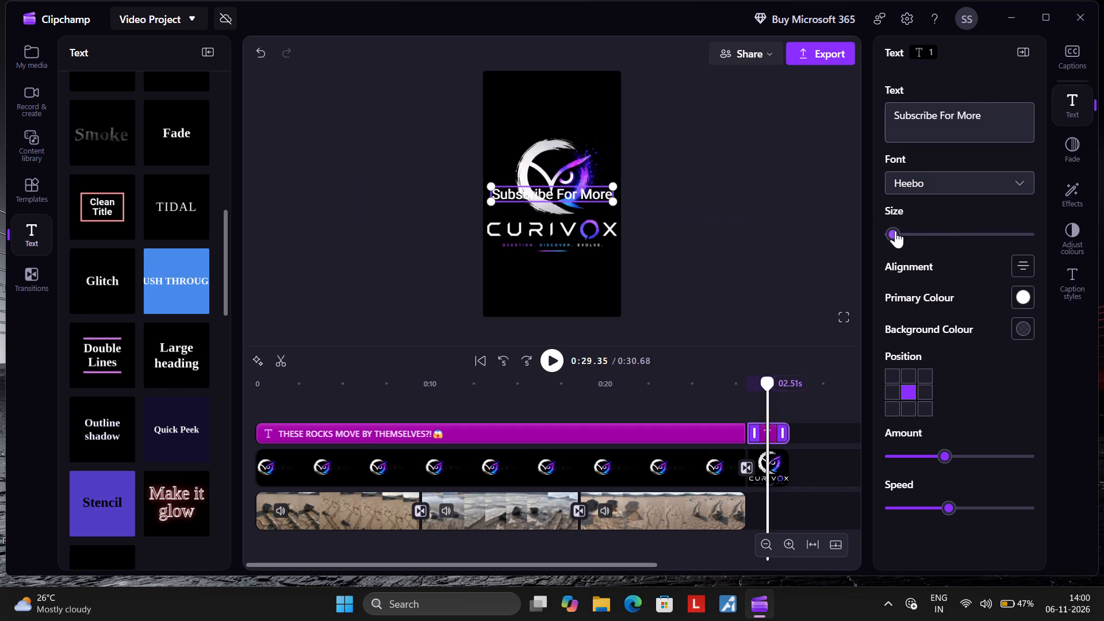
pyautogui.press('Right')
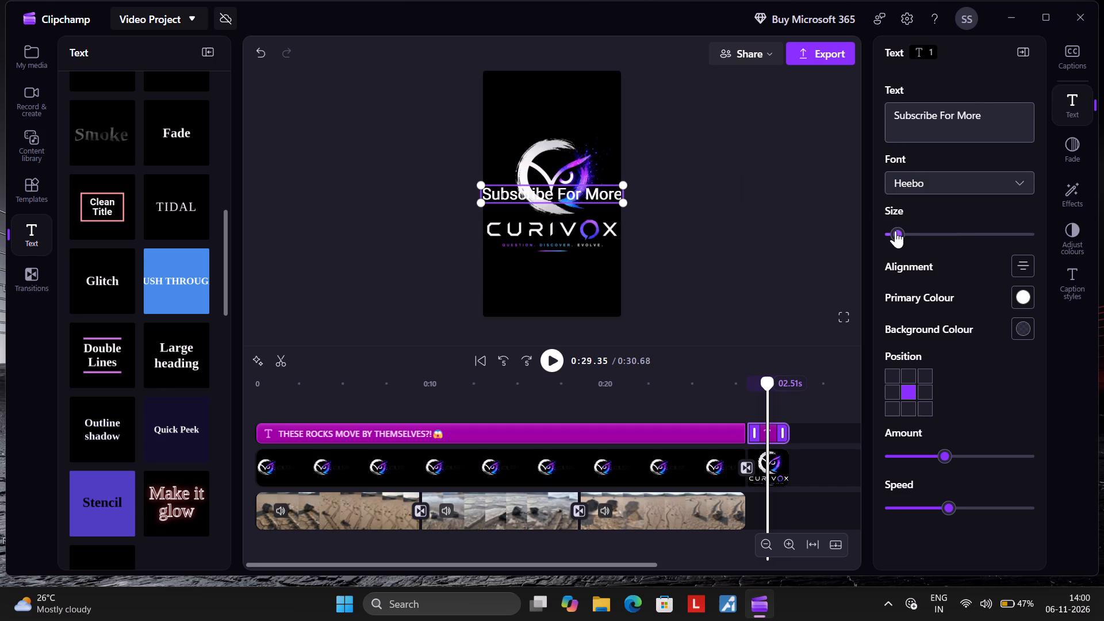
pyautogui.press('Left')
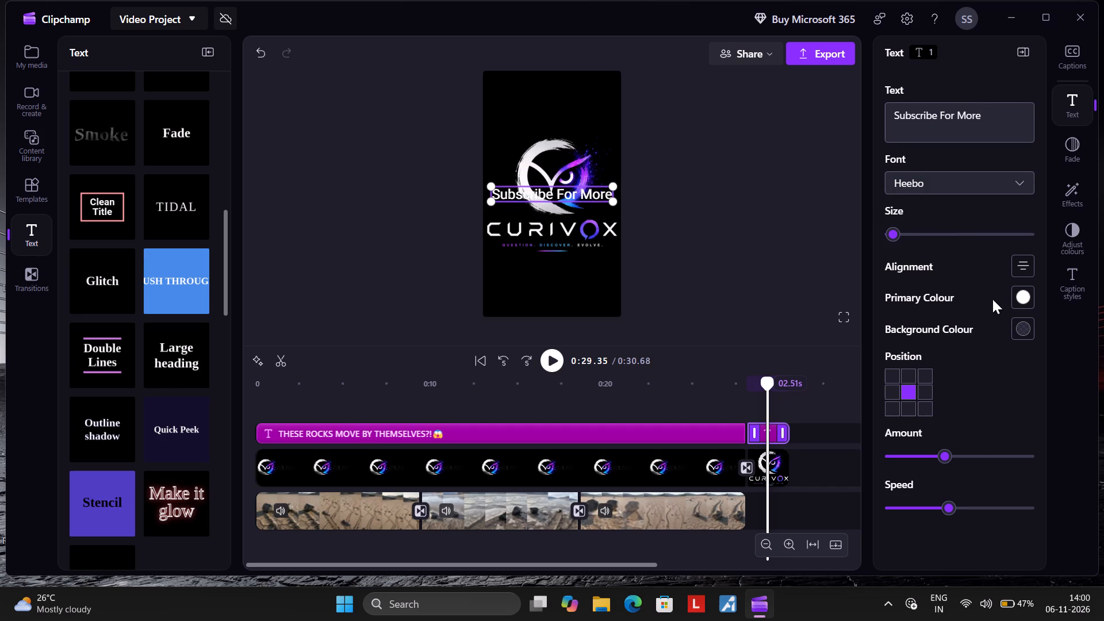
pyautogui.click(1018, 298)
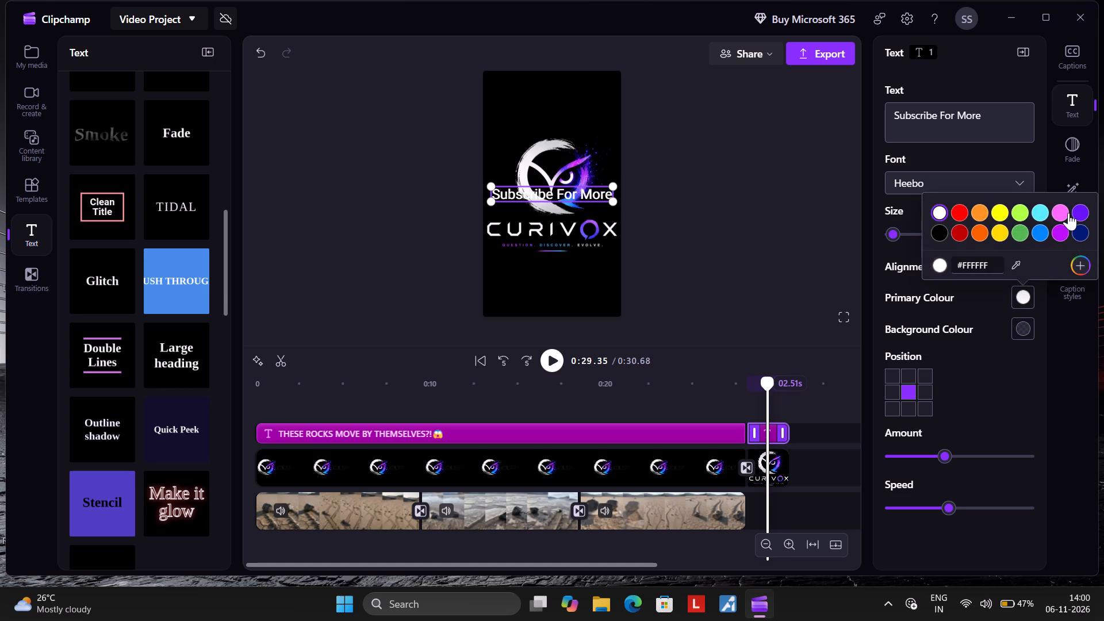
pyautogui.click(1059, 228)
# Position the "Subscribe For More" text centred just above the Curivox logo, previewing the closing section to check its placement.
pyautogui.moveTo(557, 189); pyautogui.dragTo(559, 123)
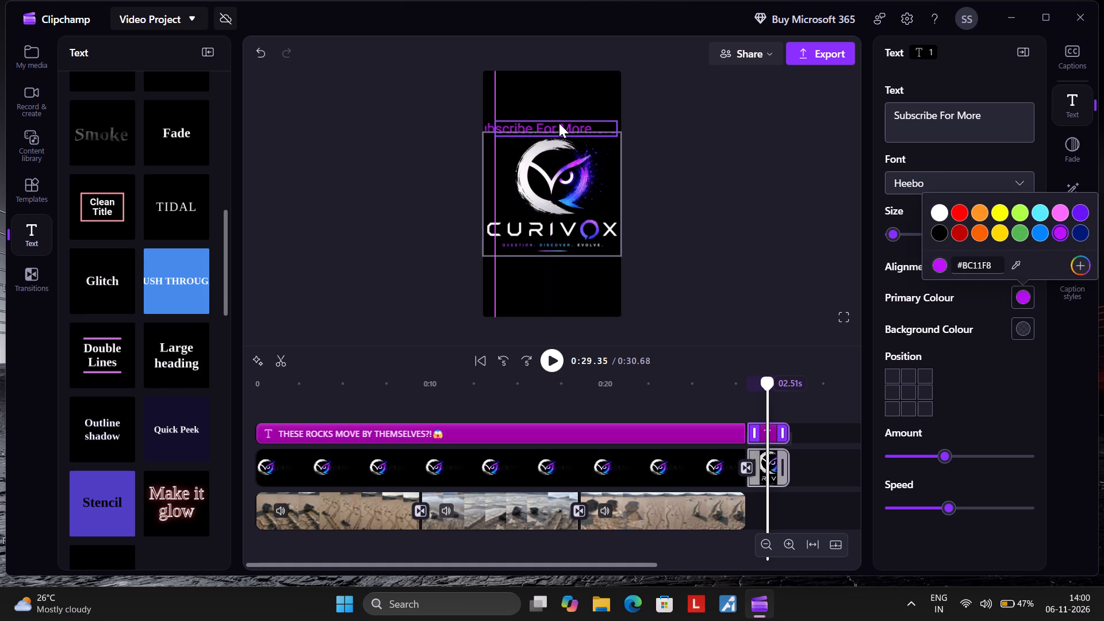
pyautogui.moveTo(559, 123); pyautogui.dragTo(562, 120)
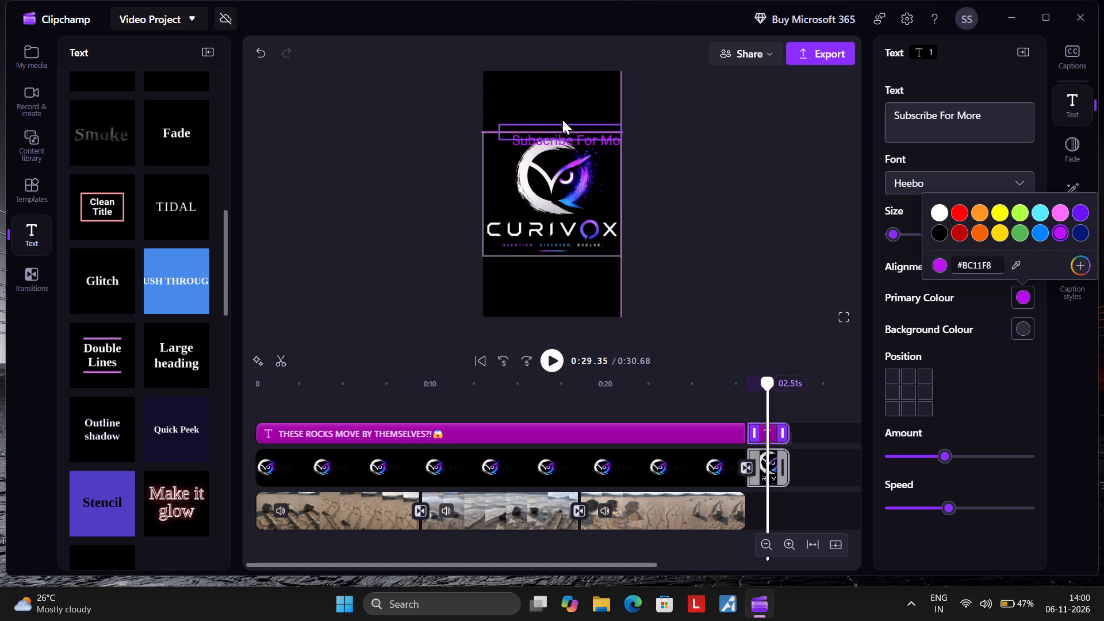
pyautogui.moveTo(562, 120); pyautogui.dragTo(563, 118)
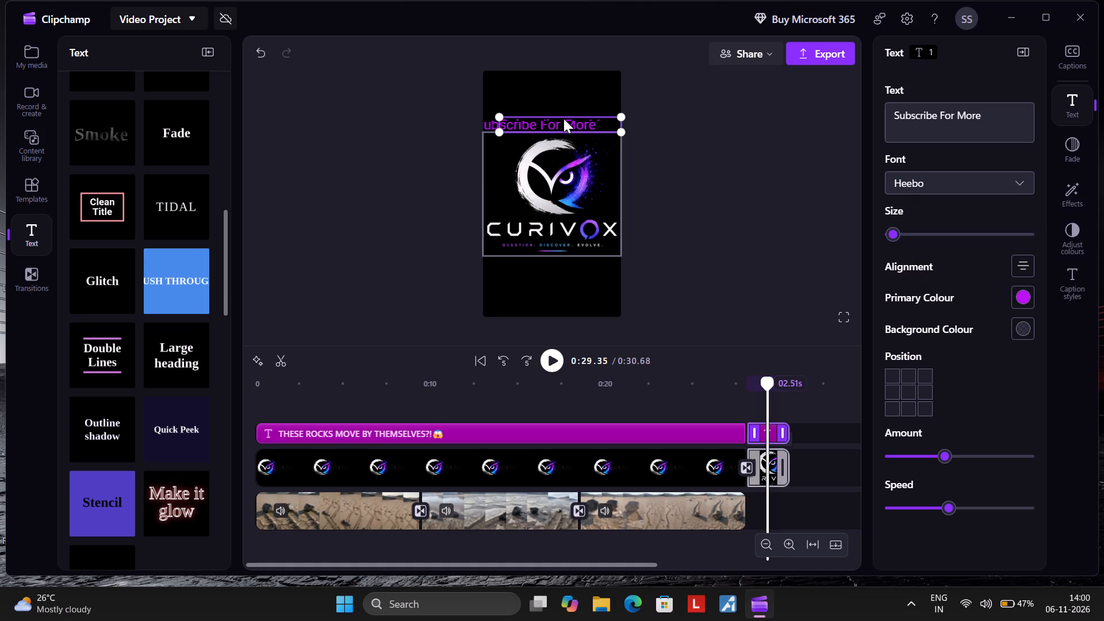
pyautogui.click(554, 370)
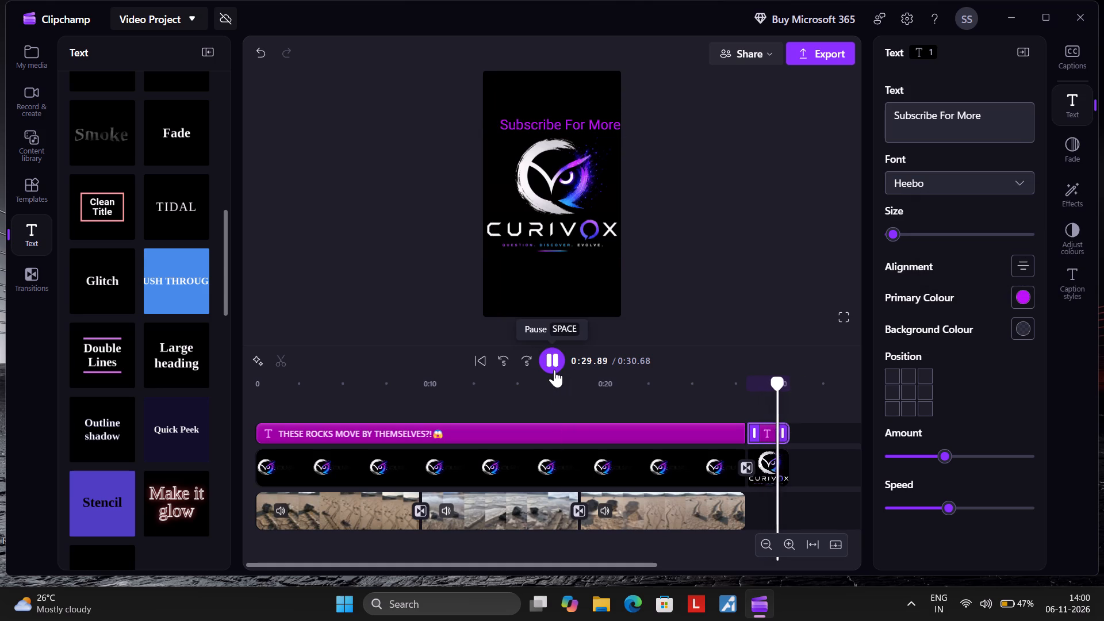
pyautogui.click(554, 370)
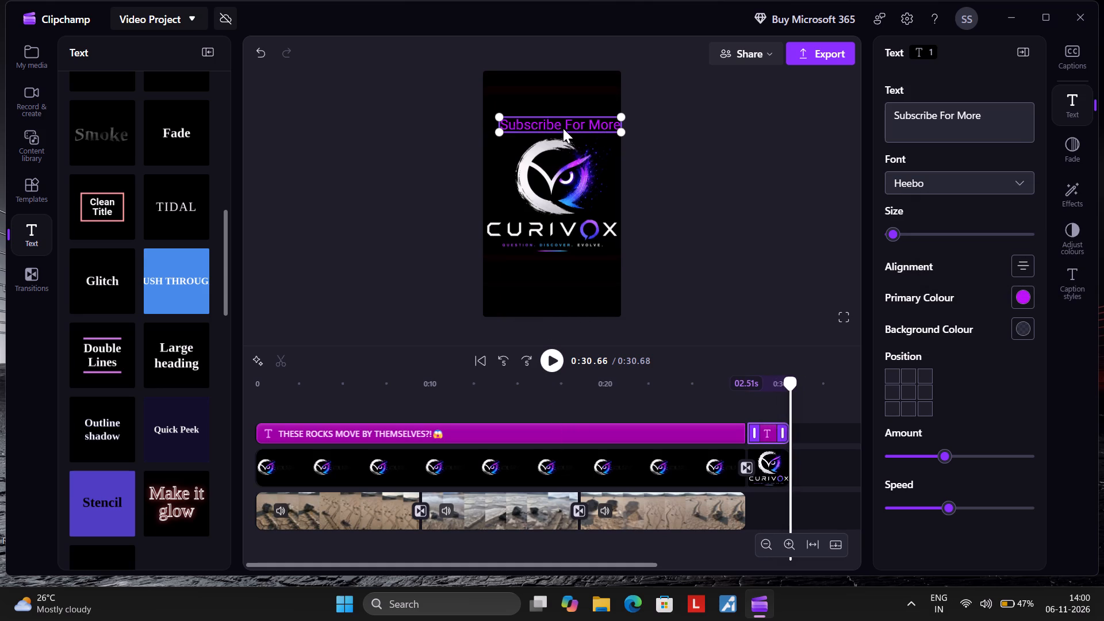
pyautogui.moveTo(552, 128); pyautogui.dragTo(533, 128)
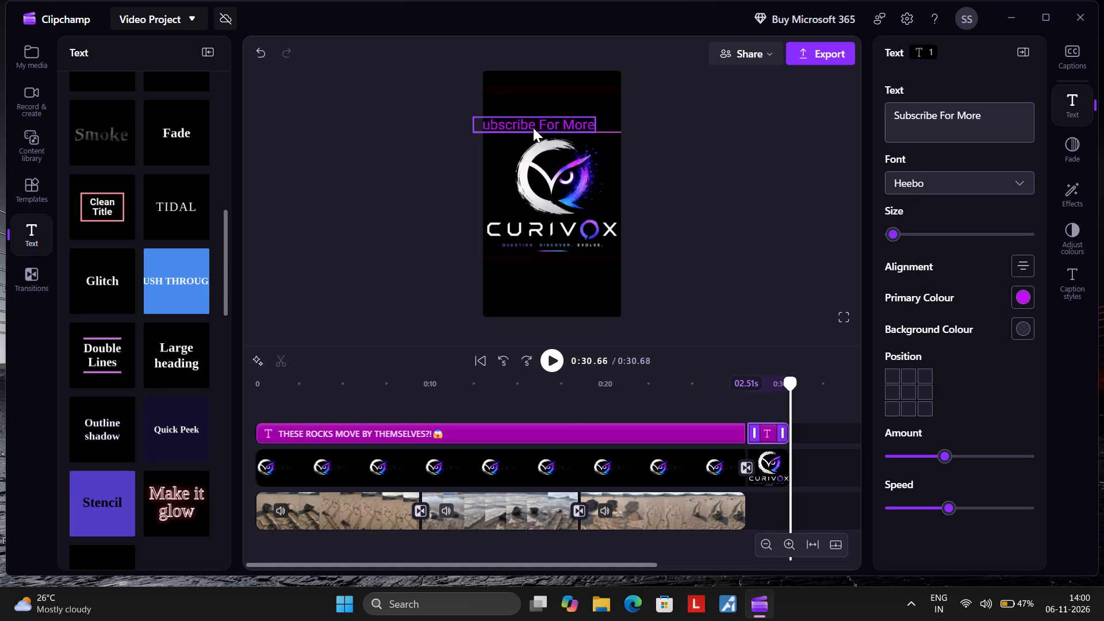
pyautogui.moveTo(533, 128); pyautogui.dragTo(543, 121)
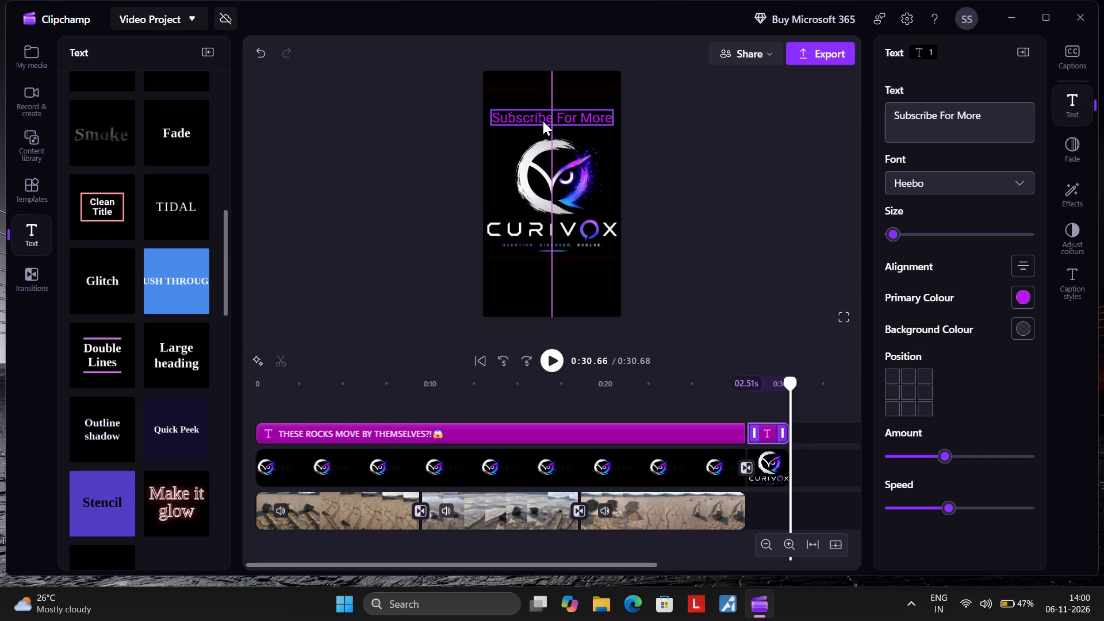
pyautogui.moveTo(543, 121); pyautogui.dragTo(543, 121)
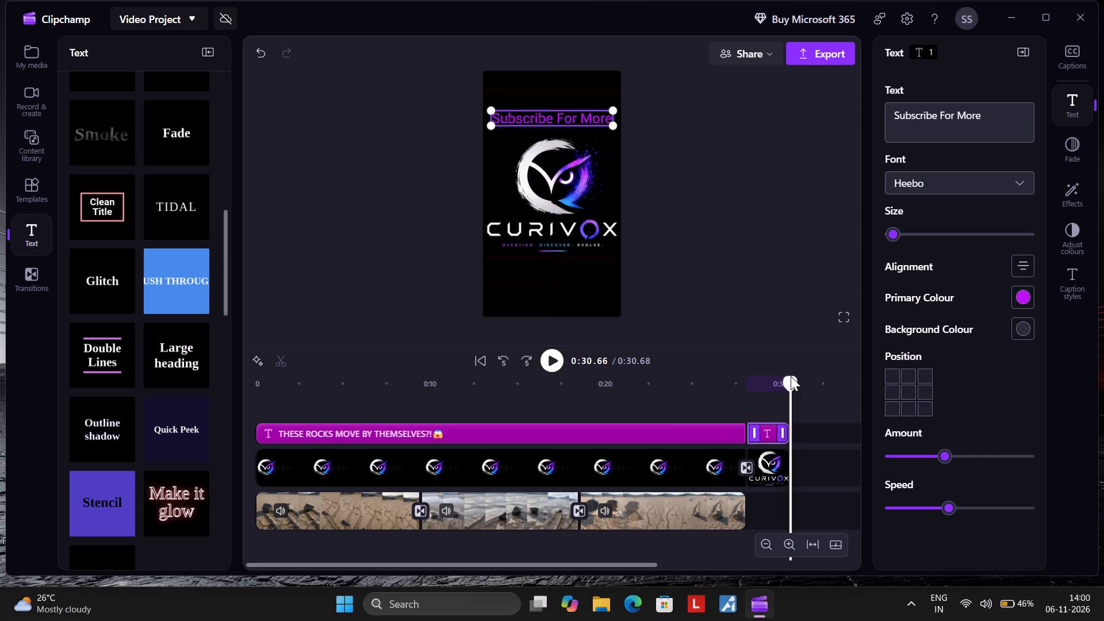
# Play back the closing logo section and the whole video from the start to check the edit.
pyautogui.moveTo(791, 376); pyautogui.dragTo(750, 377)
pyautogui.click(550, 358)
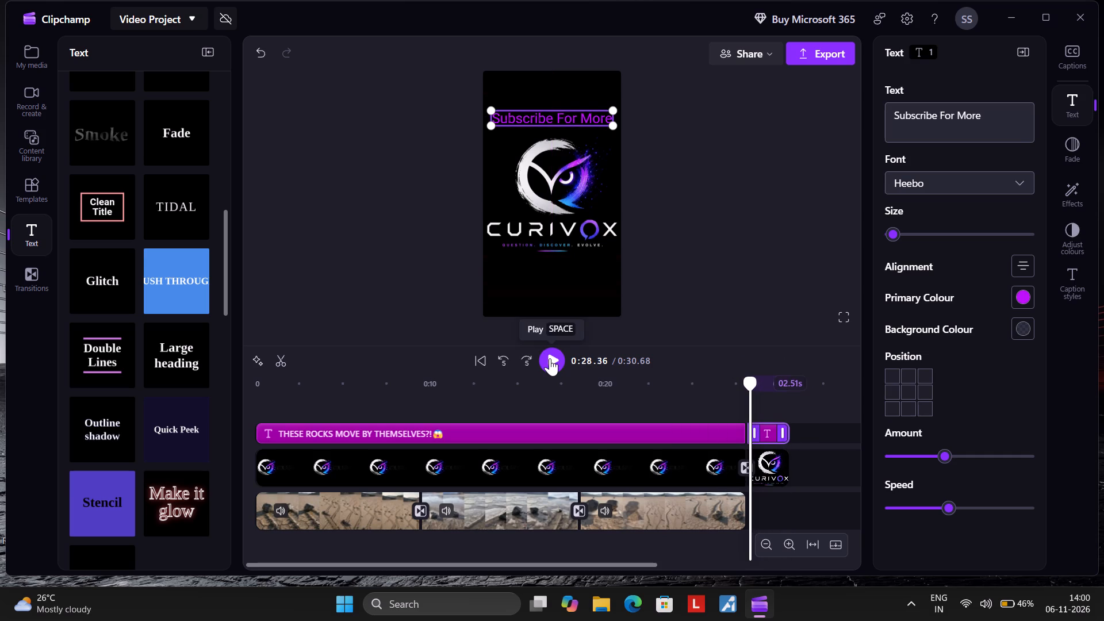
pyautogui.click(550, 358)
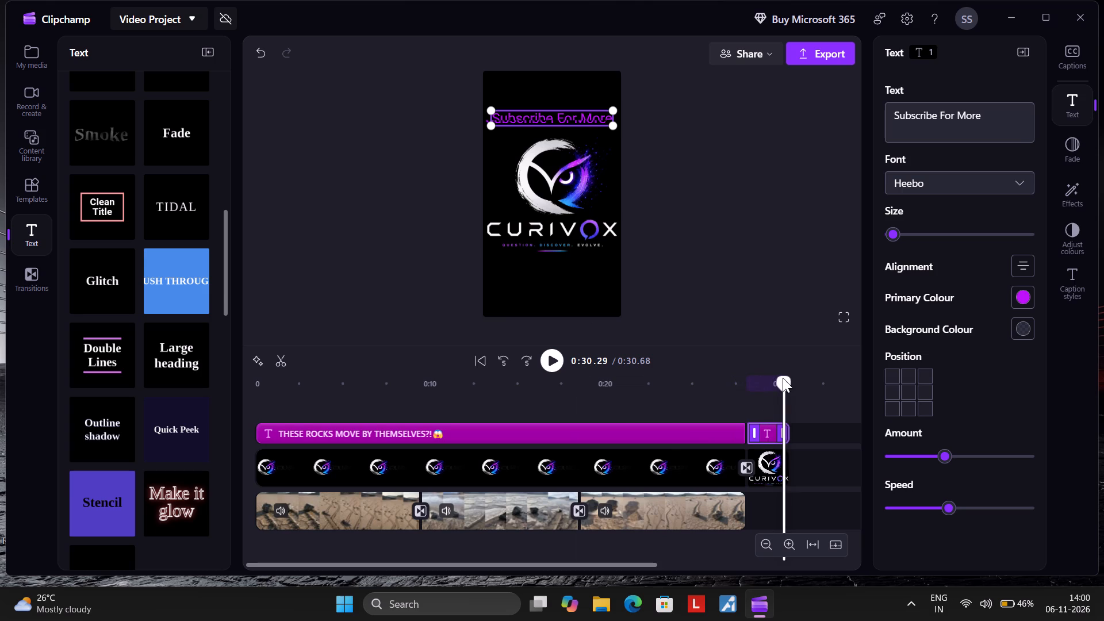
pyautogui.moveTo(783, 378); pyautogui.dragTo(182, 438)
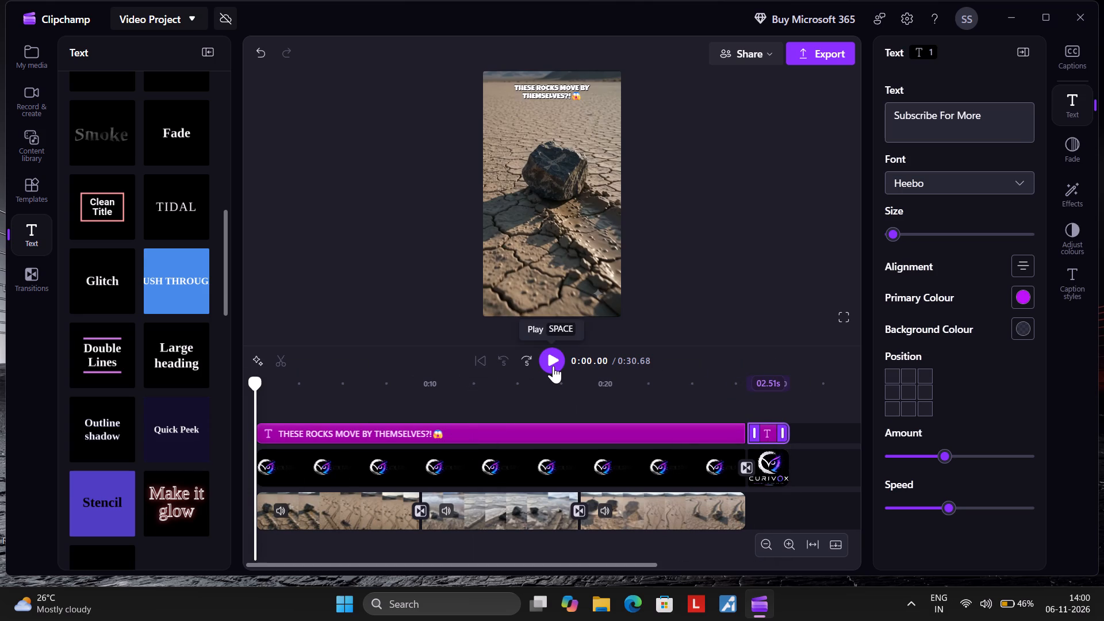
pyautogui.click(553, 366)
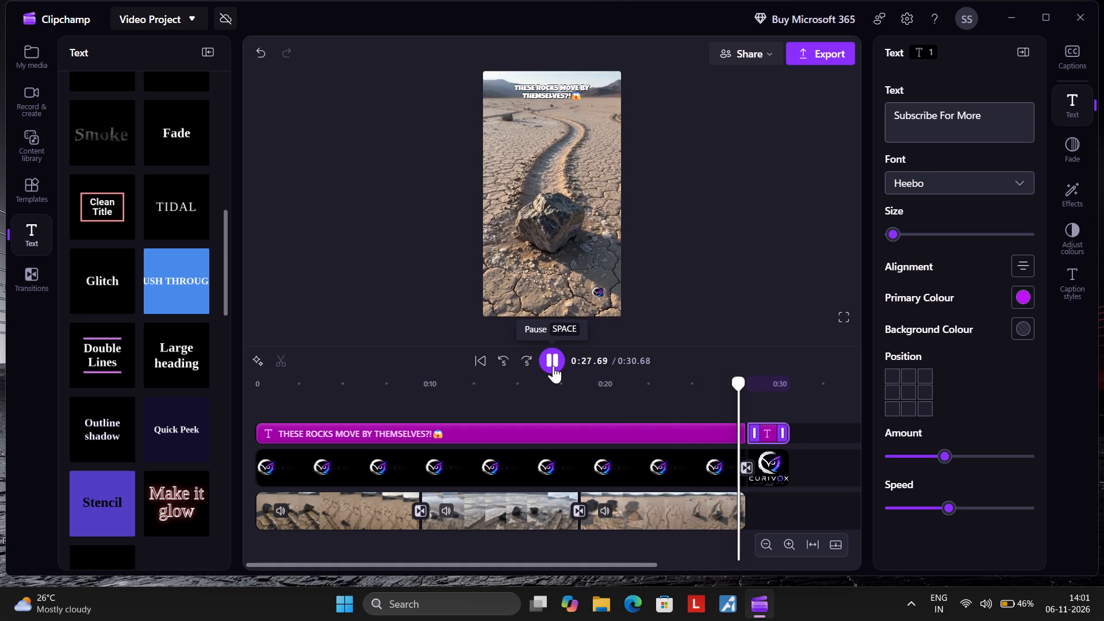
pyautogui.click(555, 362)
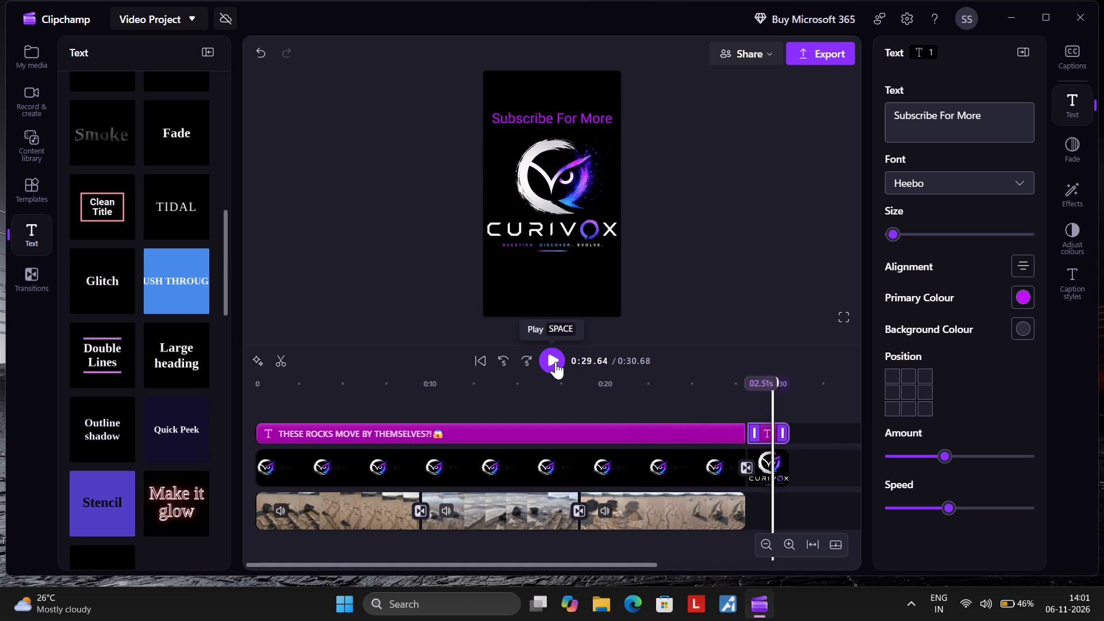
# Move the autocaptions up to about two-thirds down the frame, centred horizontally, checking their placement in playback.
pyautogui.click(623, 406)
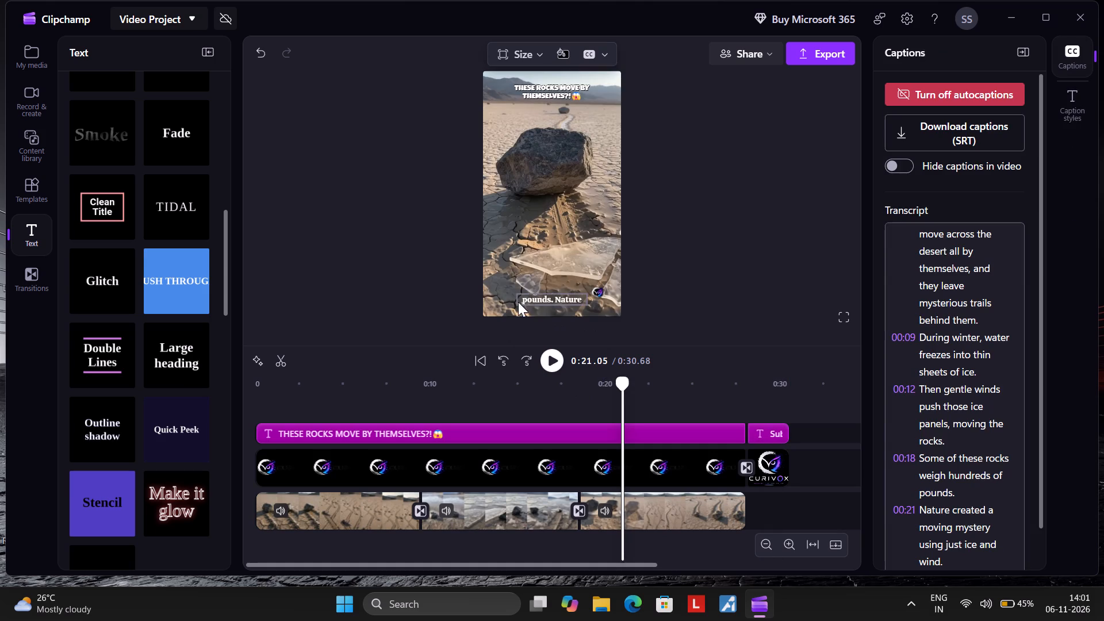
pyautogui.moveTo(549, 294); pyautogui.dragTo(557, 233)
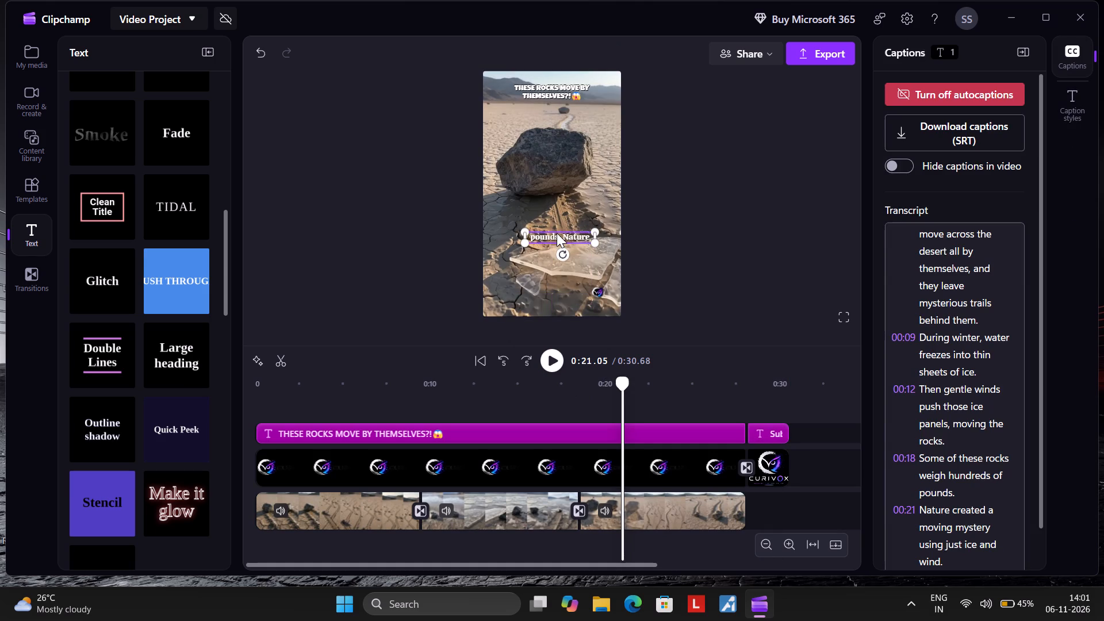
pyautogui.moveTo(557, 233); pyautogui.dragTo(553, 233)
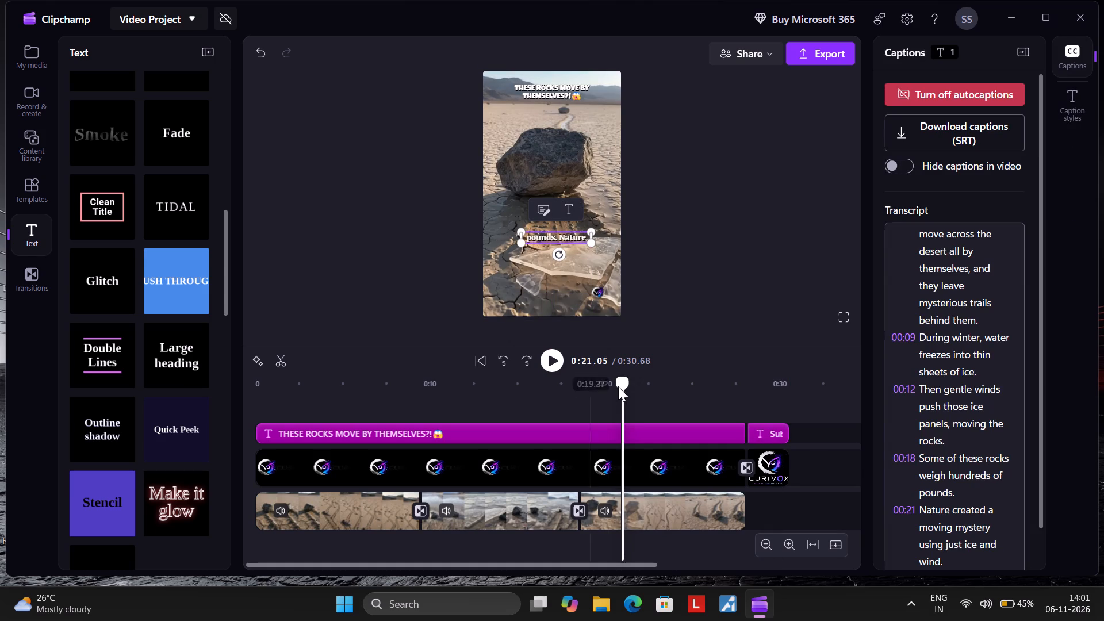
pyautogui.moveTo(623, 385); pyautogui.dragTo(370, 419)
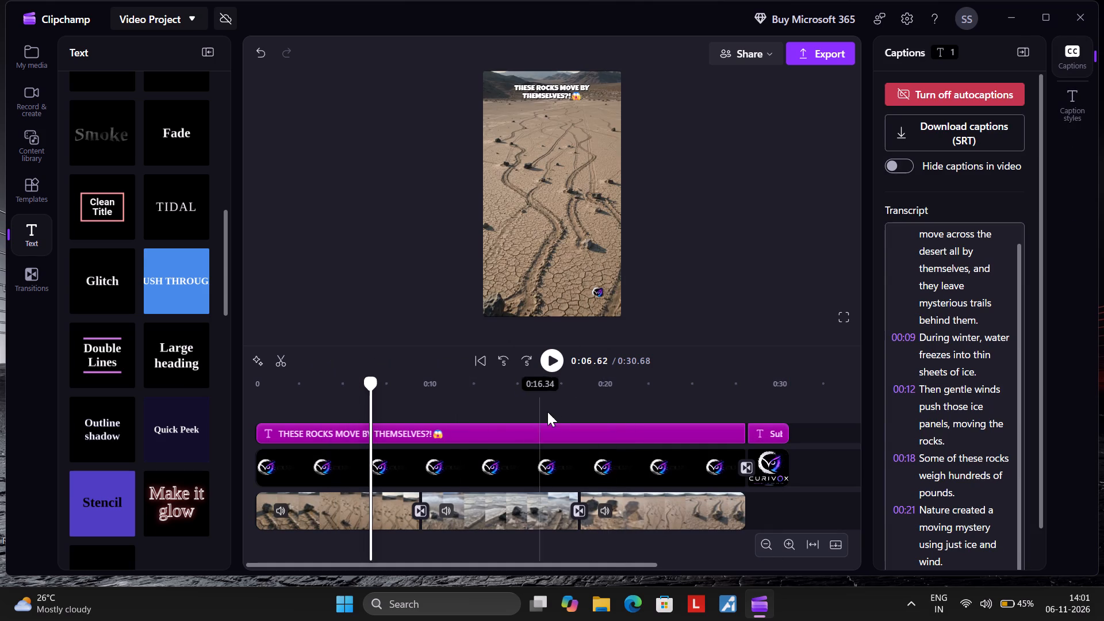
pyautogui.click(553, 366)
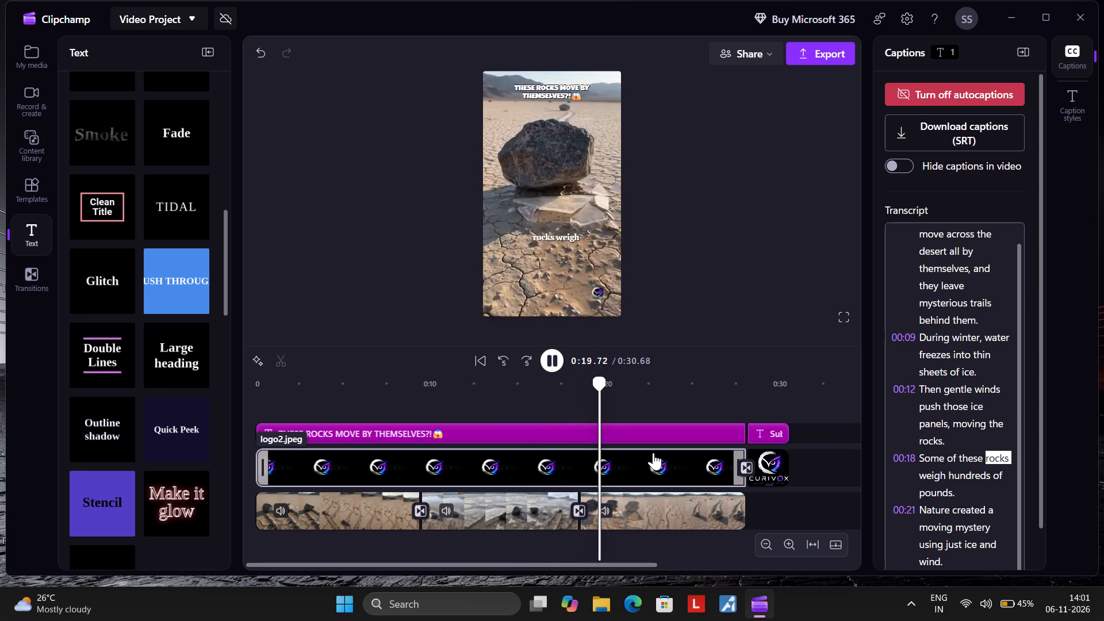
pyautogui.click(554, 360)
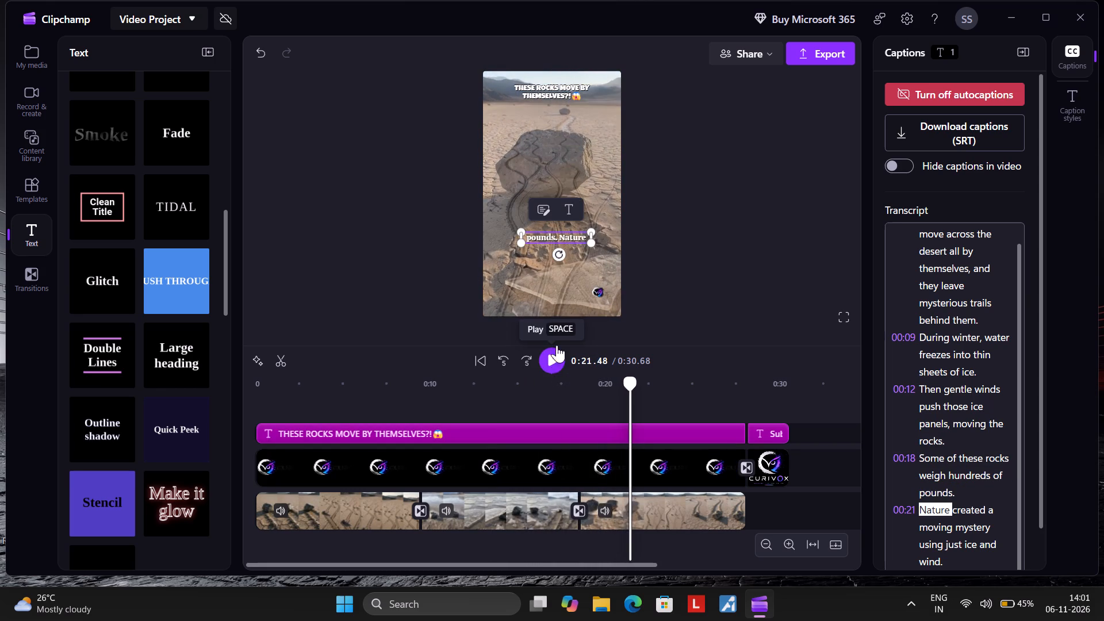
pyautogui.moveTo(561, 233); pyautogui.dragTo(556, 232)
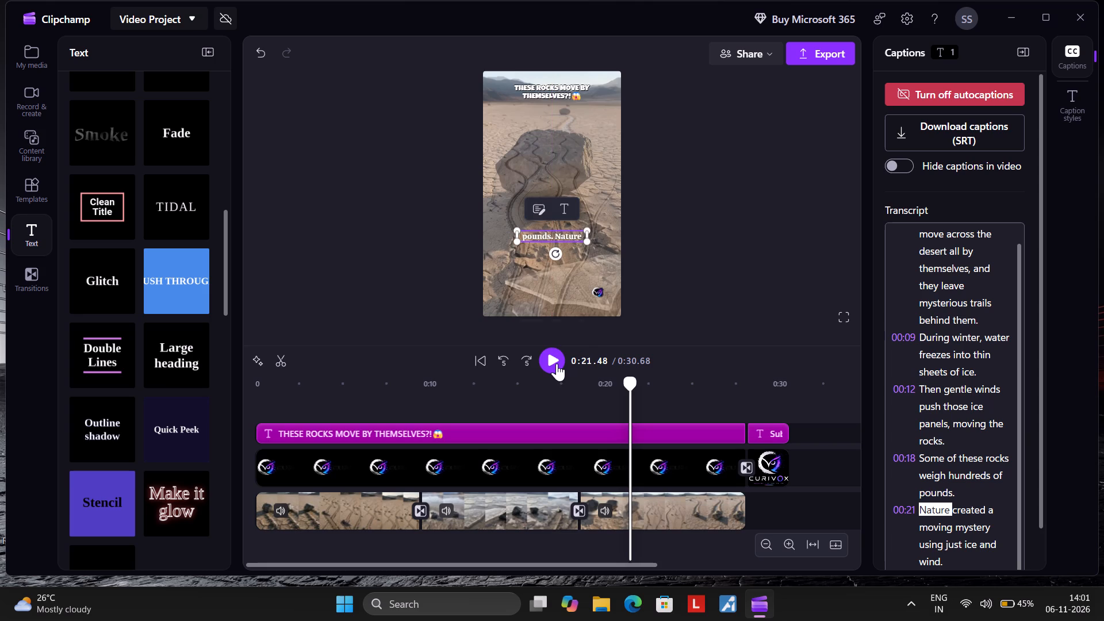
pyautogui.click(557, 363)
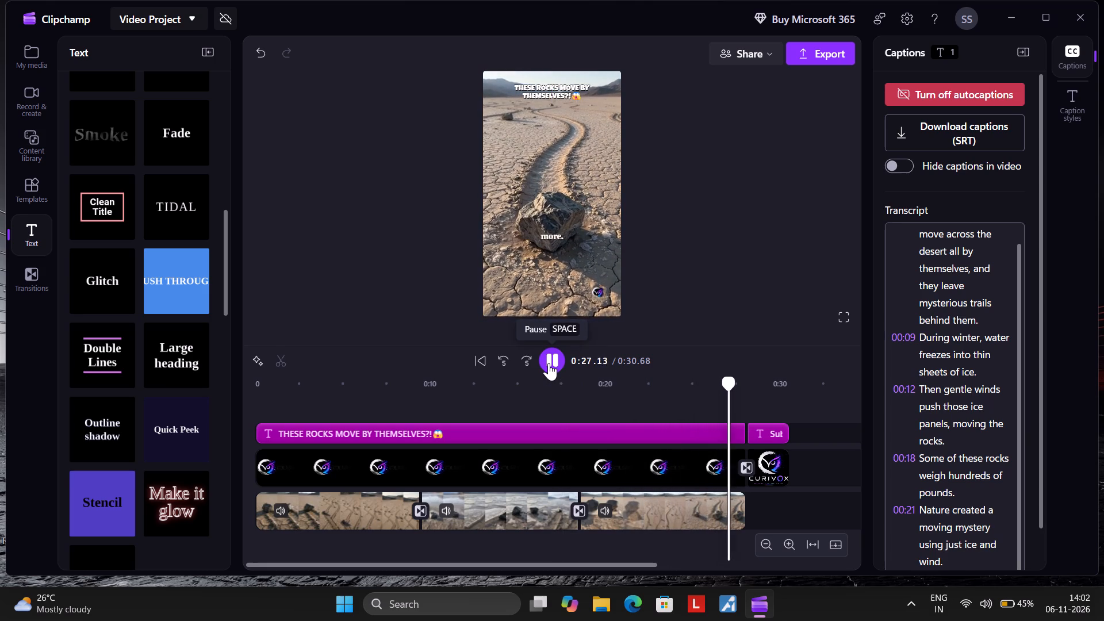
pyautogui.click(549, 363)
# Export the video at 1080p with the file name "yt".
pyautogui.click(816, 49)
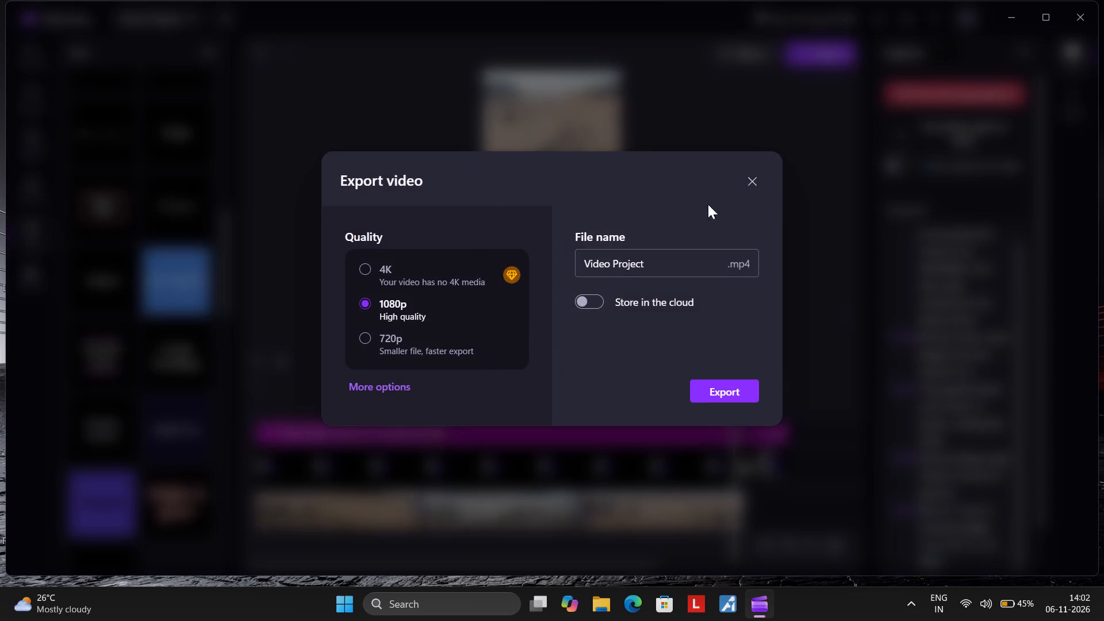
pyautogui.click(670, 259)
pyautogui.press('BackSpace')
pyautogui.press('BackSpace')
pyautogui.press('BackSpace')
pyautogui.press('BackSpace')
pyautogui.press('BackSpace')
pyautogui.press('BackSpace')
pyautogui.press('BackSpace')
pyautogui.press('BackSpace')
pyautogui.press('BackSpace')
pyautogui.press('BackSpace')
pyautogui.press('BackSpace')
pyautogui.press('BackSpace')
pyautogui.press('BackSpace')
pyautogui.press('BackSpace')
pyautogui.press('BackSpace')
pyautogui.press('BackSpace')
pyautogui.press('BackSpace')
pyautogui.press('BackSpace')
pyautogui.press('BackSpace')
pyautogui.press('BackSpace')
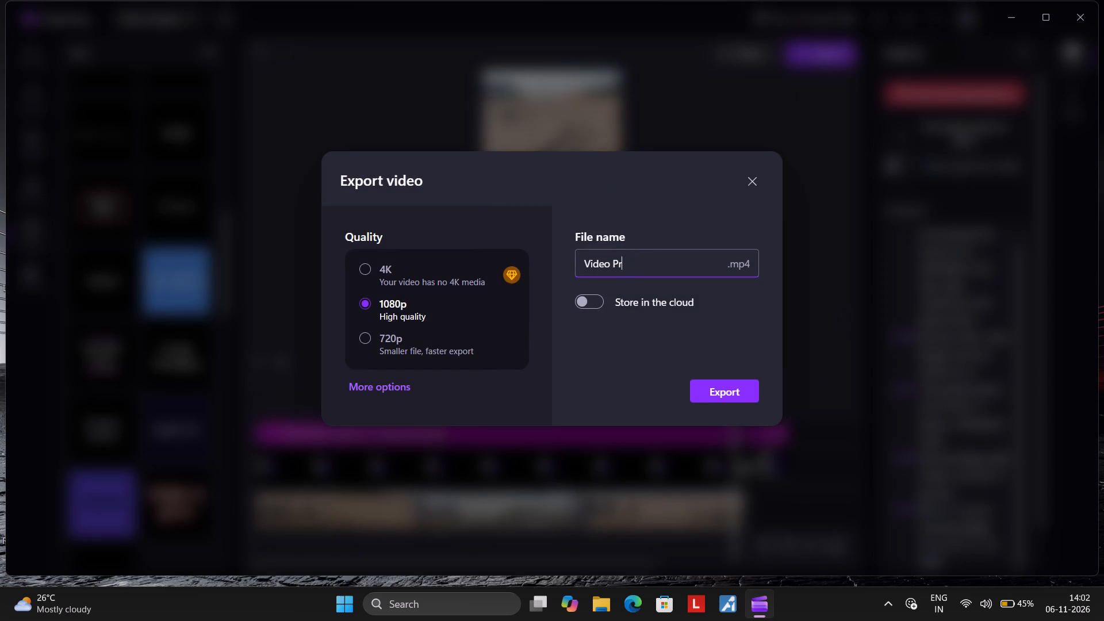
pyautogui.write('yt')
pyautogui.press('Return')
pyautogui.click(720, 406)
pyautogui.click(714, 386)
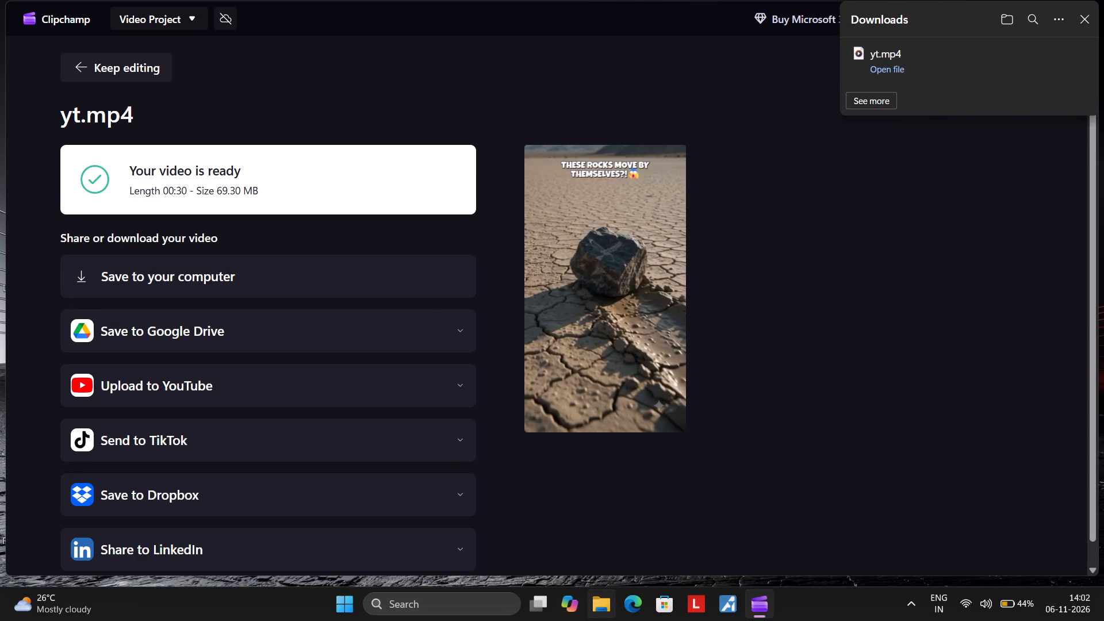
# Switch to File Explorer and share yt.mp4 from the Downloads folder to the OnePlus 10R 5G phone.
pyautogui.click(592, 611)
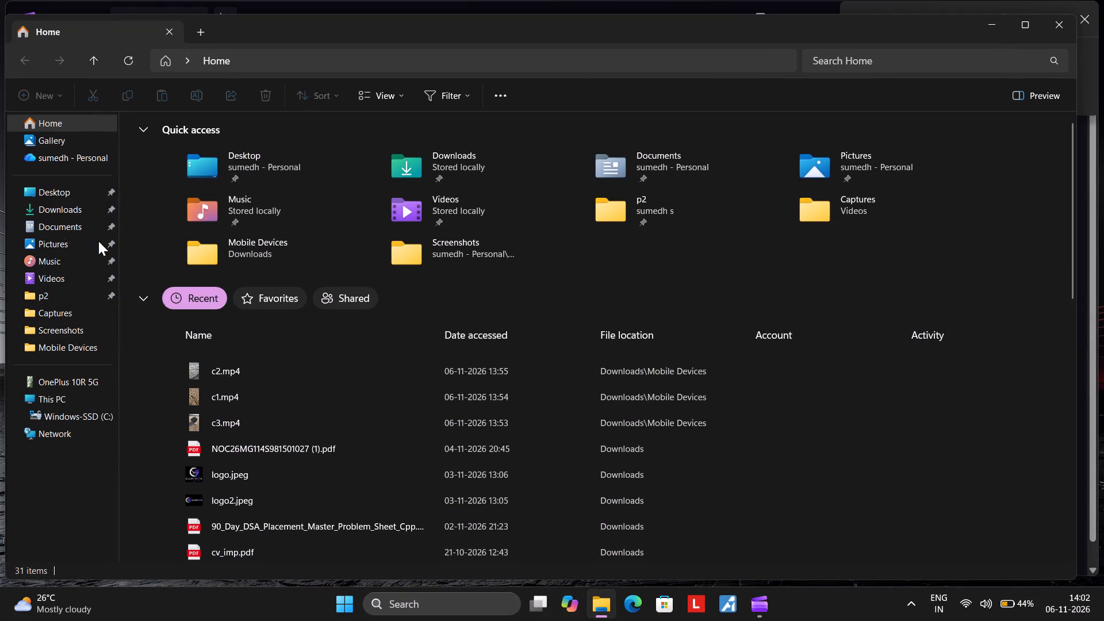
pyautogui.click(39, 207)
pyautogui.click(177, 159)
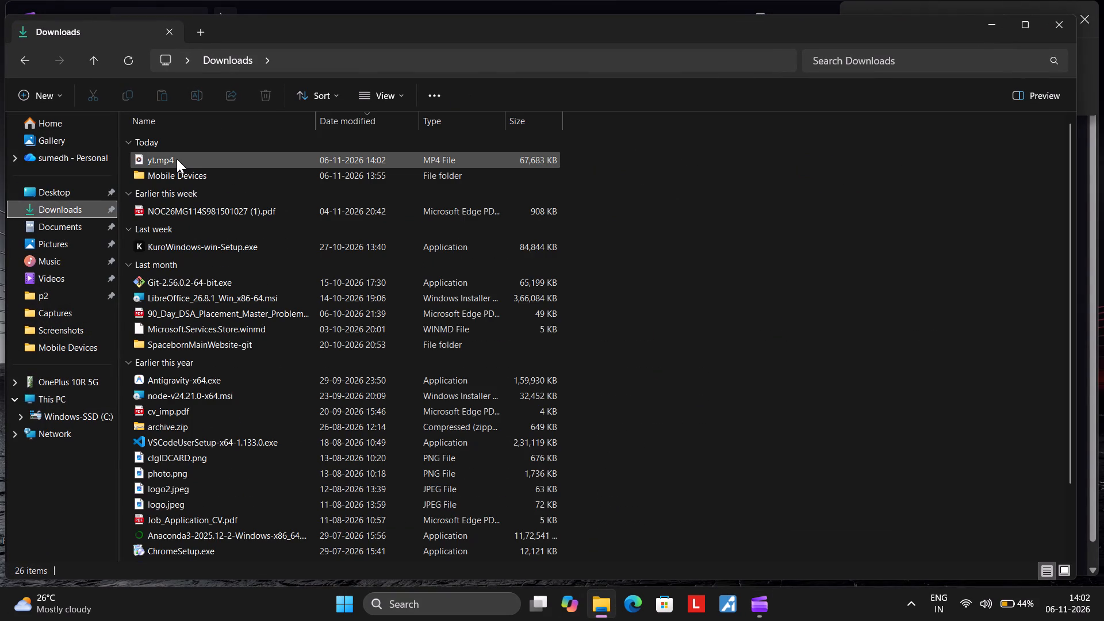
pyautogui.click(231, 101)
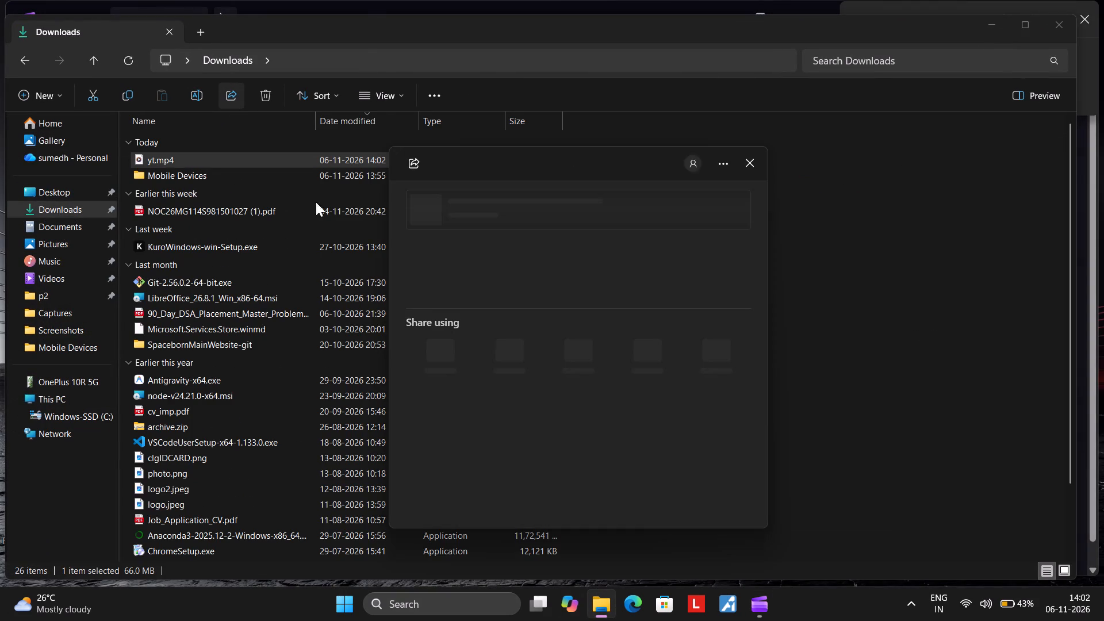
pyautogui.click(452, 296)
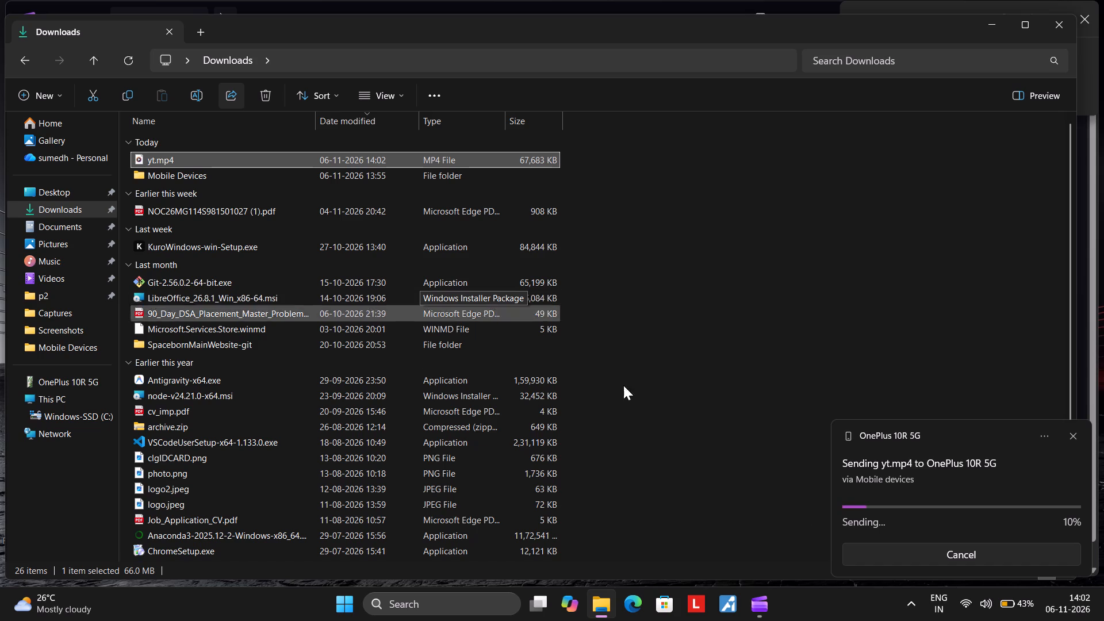
# Return to the Clipchamp project and change the closing text over the Curivox logo to "Follow For More".
pyautogui.click(756, 601)
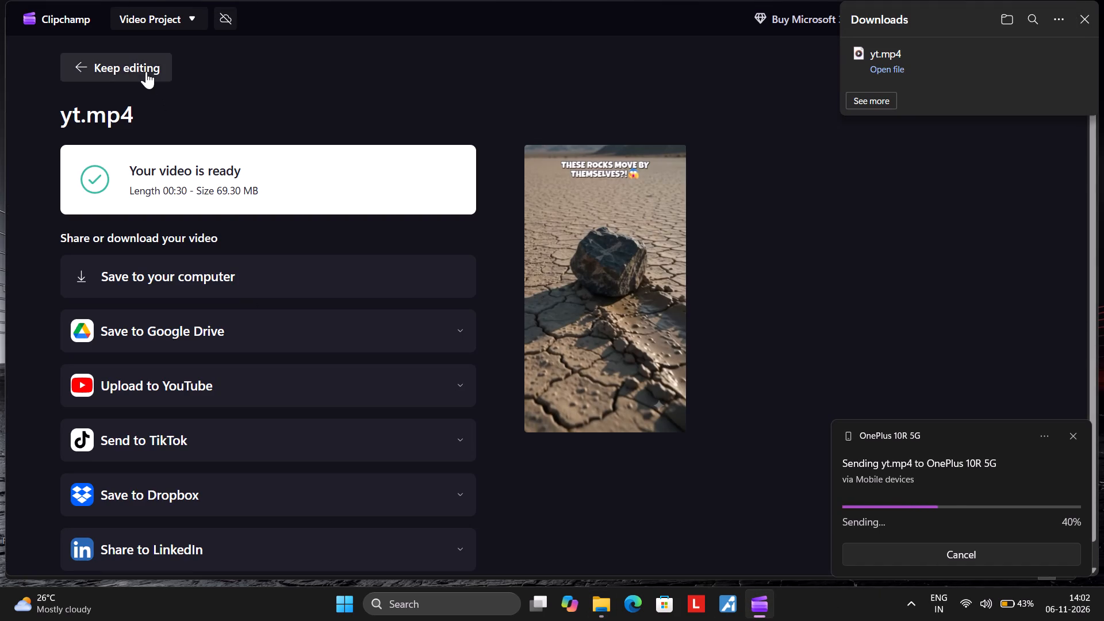
pyautogui.click(146, 71)
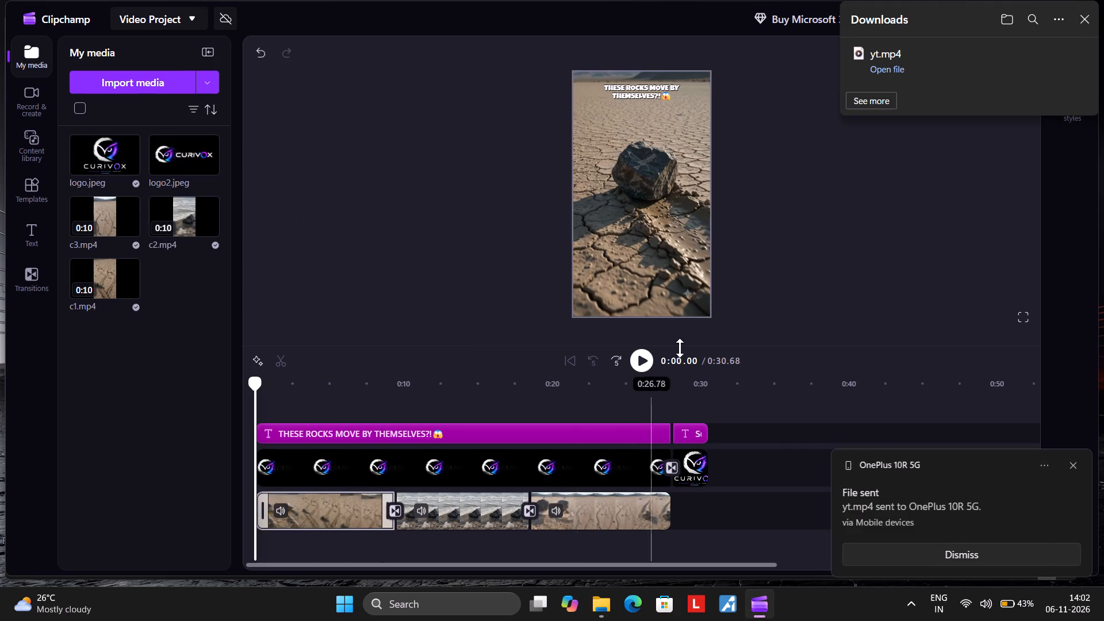
pyautogui.click(691, 400)
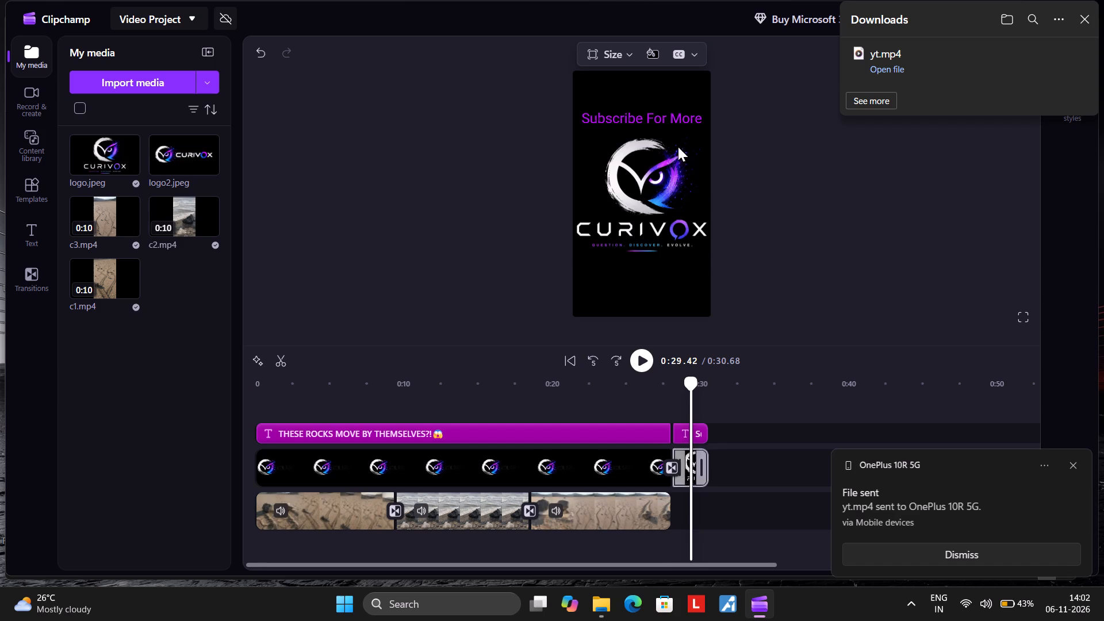
pyautogui.doubleClick(657, 122)
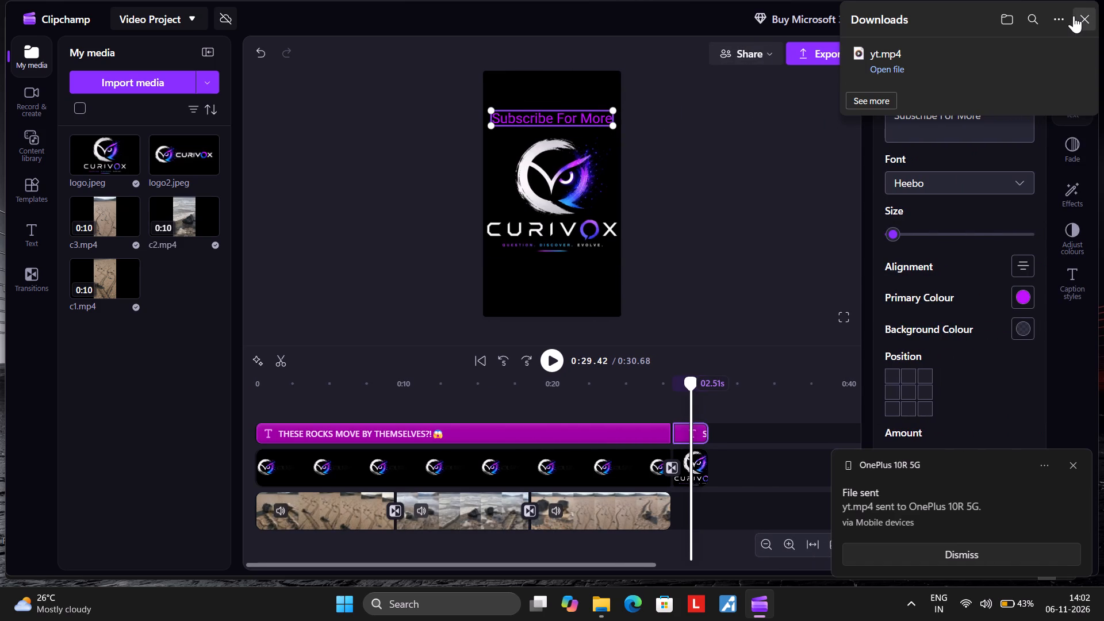
pyautogui.click(1078, 21)
pyautogui.click(989, 116)
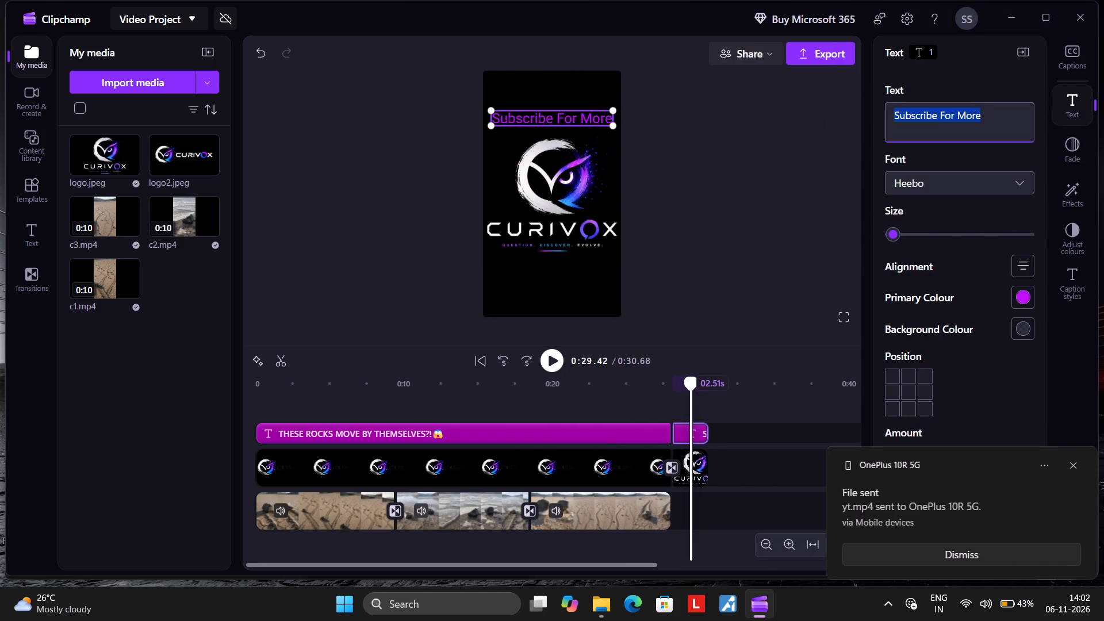
pyautogui.press('BackSpace')
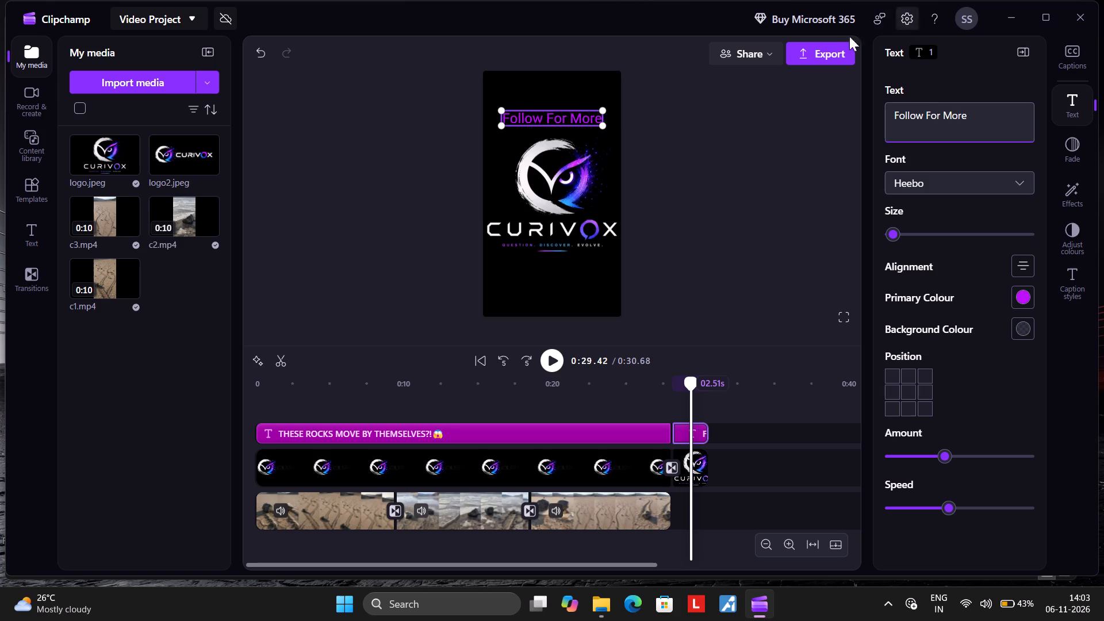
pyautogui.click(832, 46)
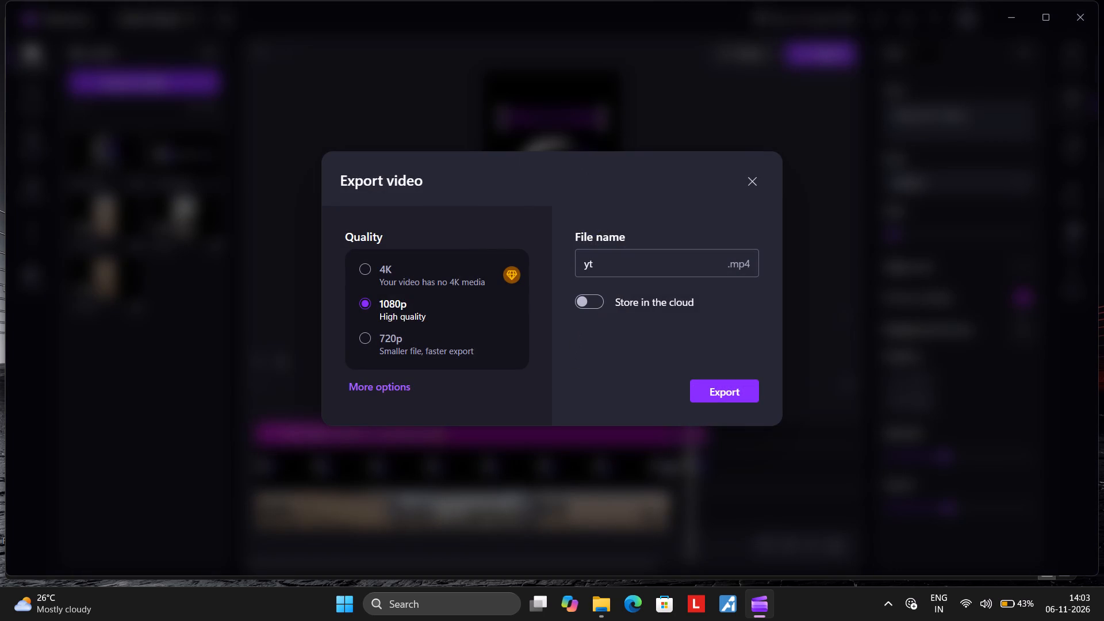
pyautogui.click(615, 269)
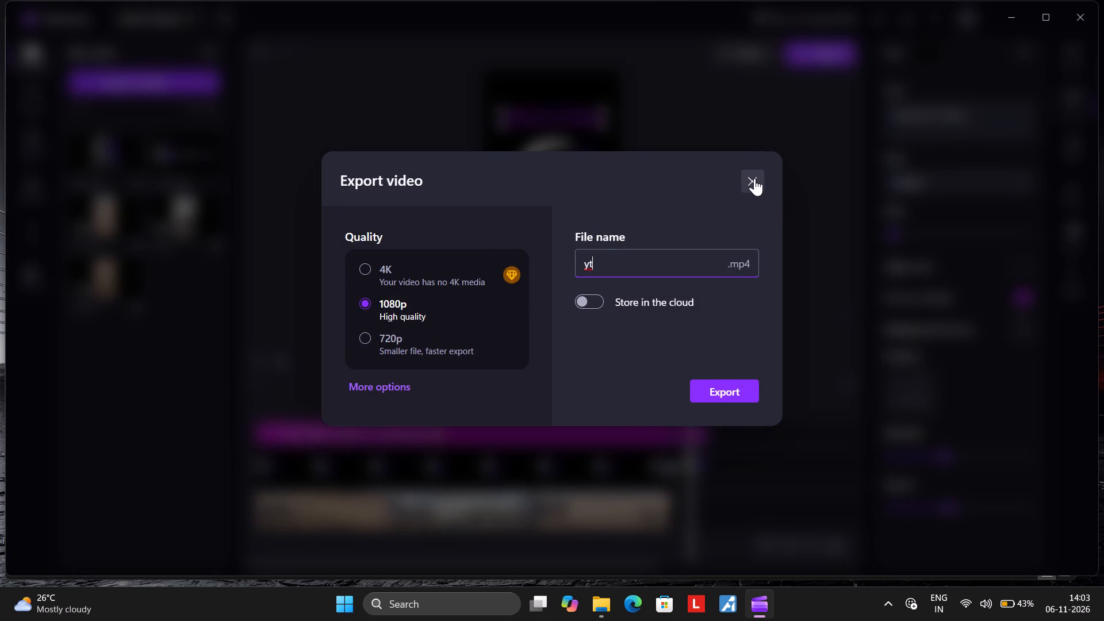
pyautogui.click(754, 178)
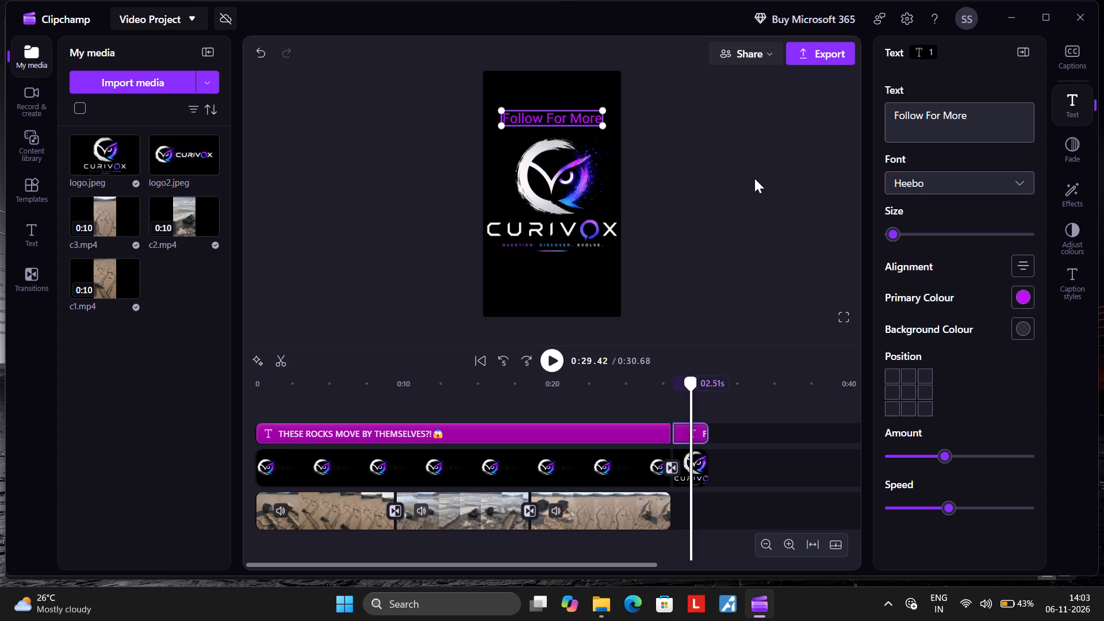
# Export the "Follow For More" version at 1080p with the file name "i".
pyautogui.click(823, 60)
pyautogui.click(647, 268)
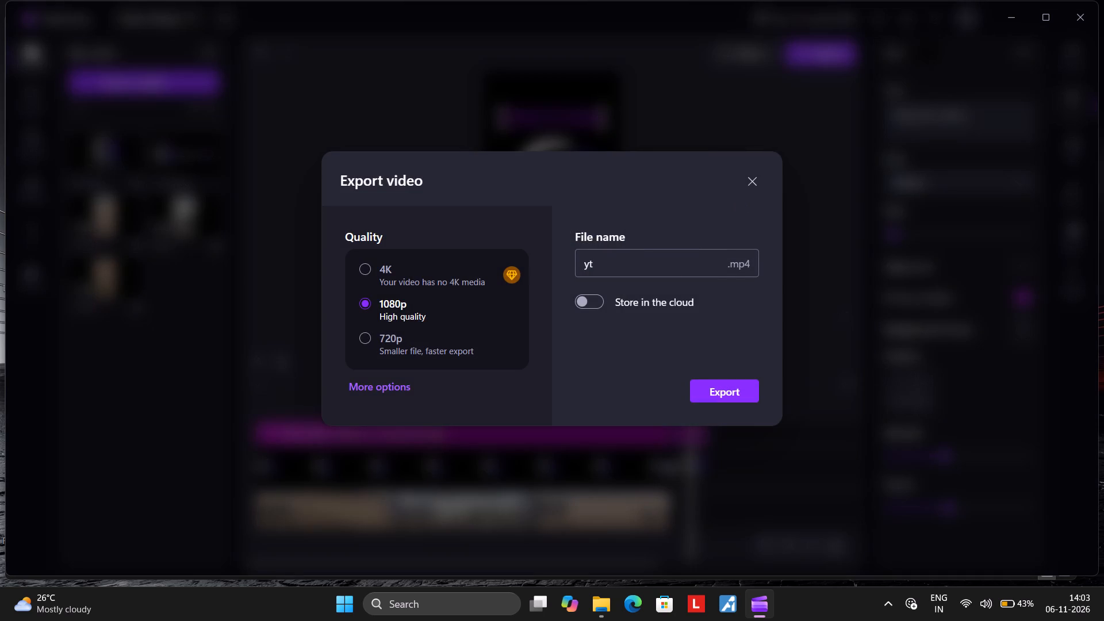
pyautogui.press('BackSpace')
pyautogui.press('BackSpace')
pyautogui.press('i')
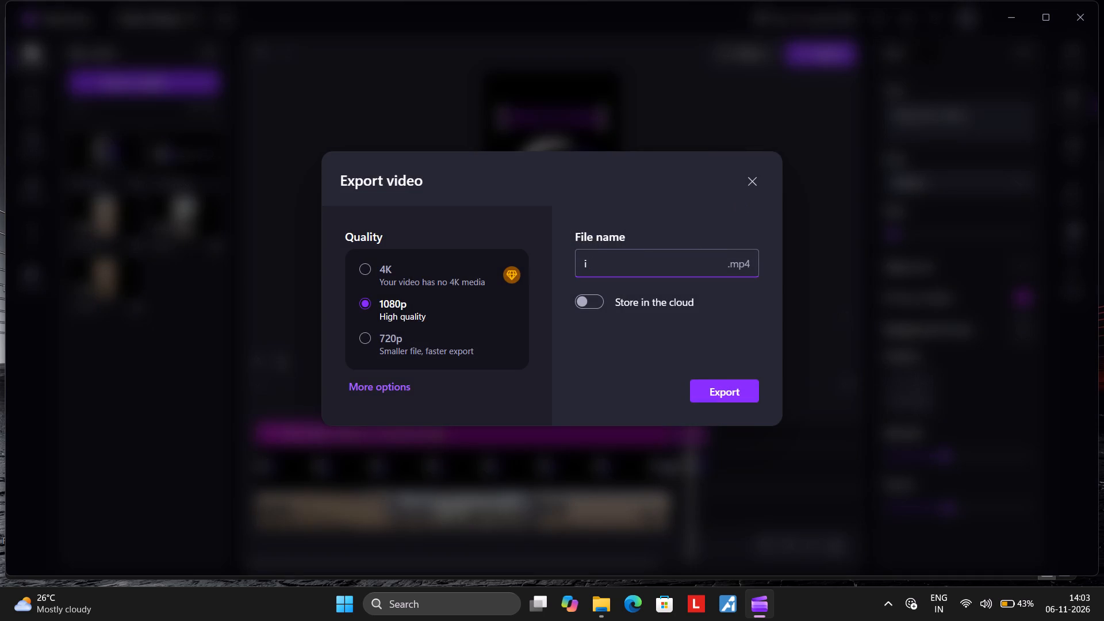
pyautogui.click(721, 390)
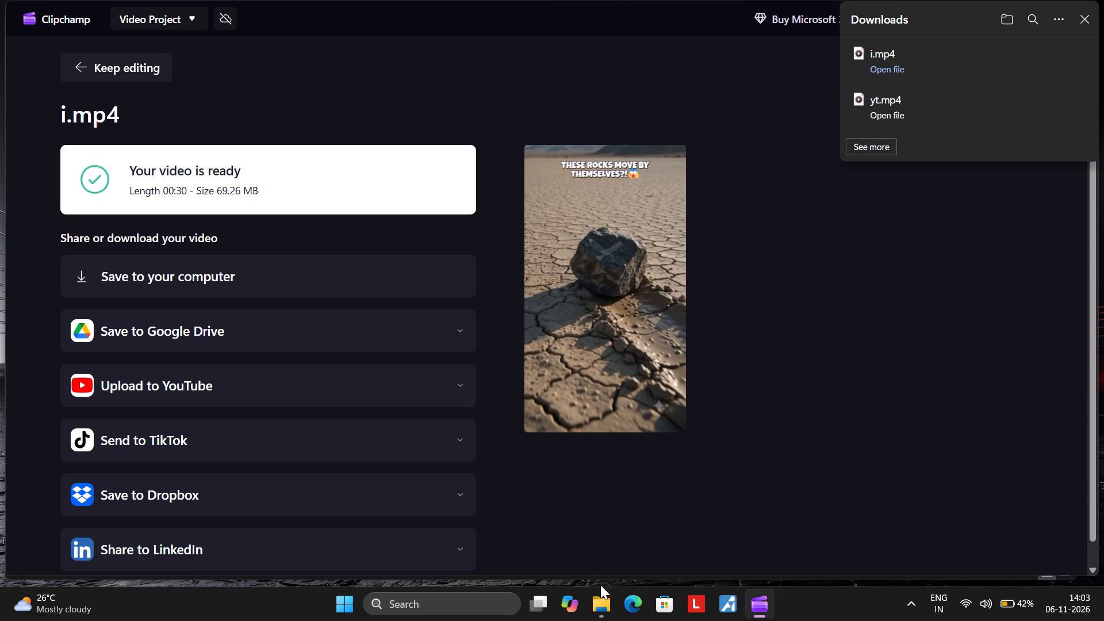
# Switch to File Explorer and share i.mp4 from the Downloads folder to the OnePlus 10R 5G phone.
pyautogui.click(593, 601)
pyautogui.click(166, 190)
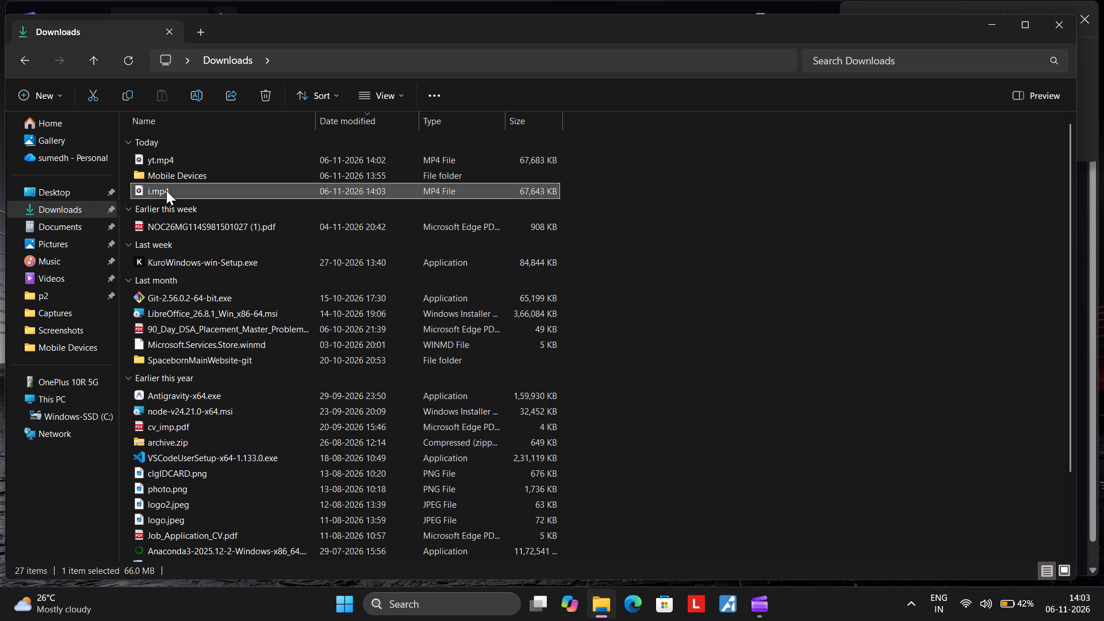
pyautogui.click(227, 94)
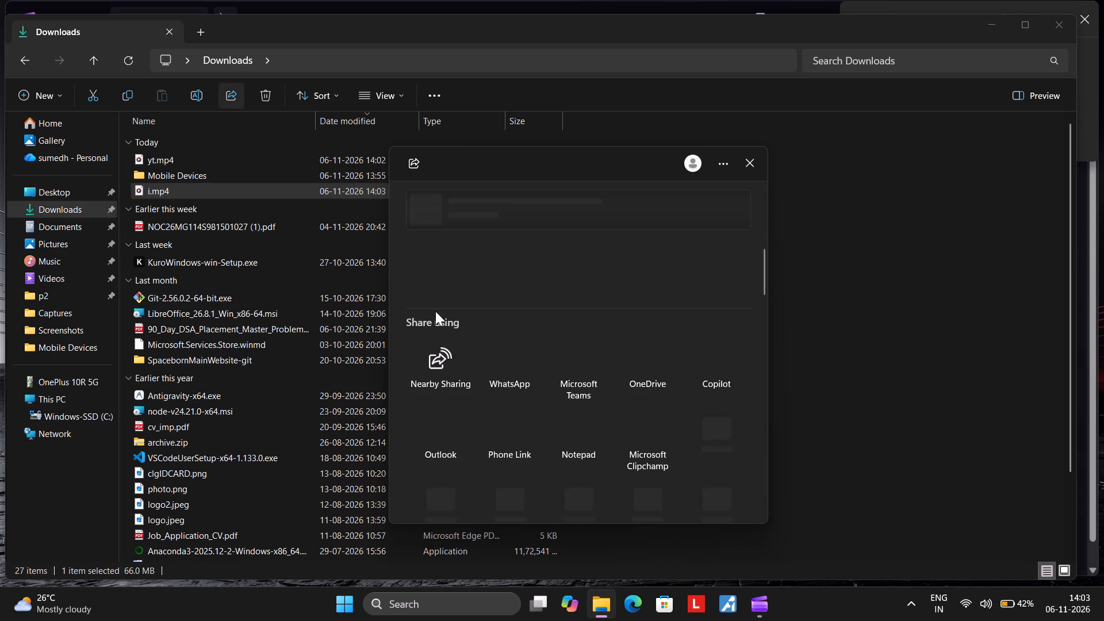
pyautogui.click(442, 289)
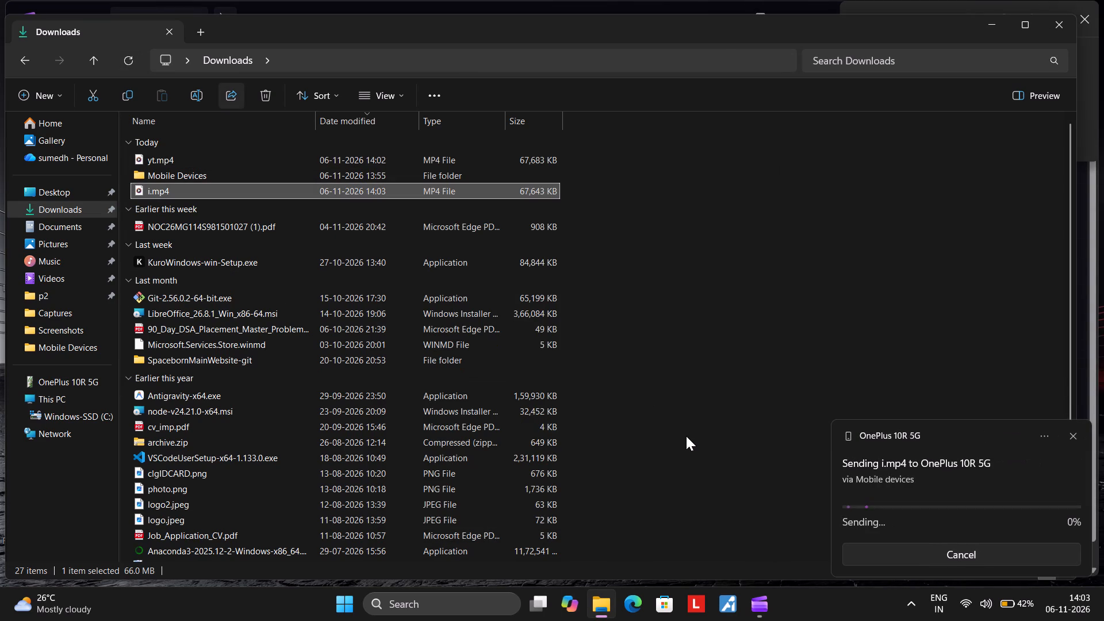